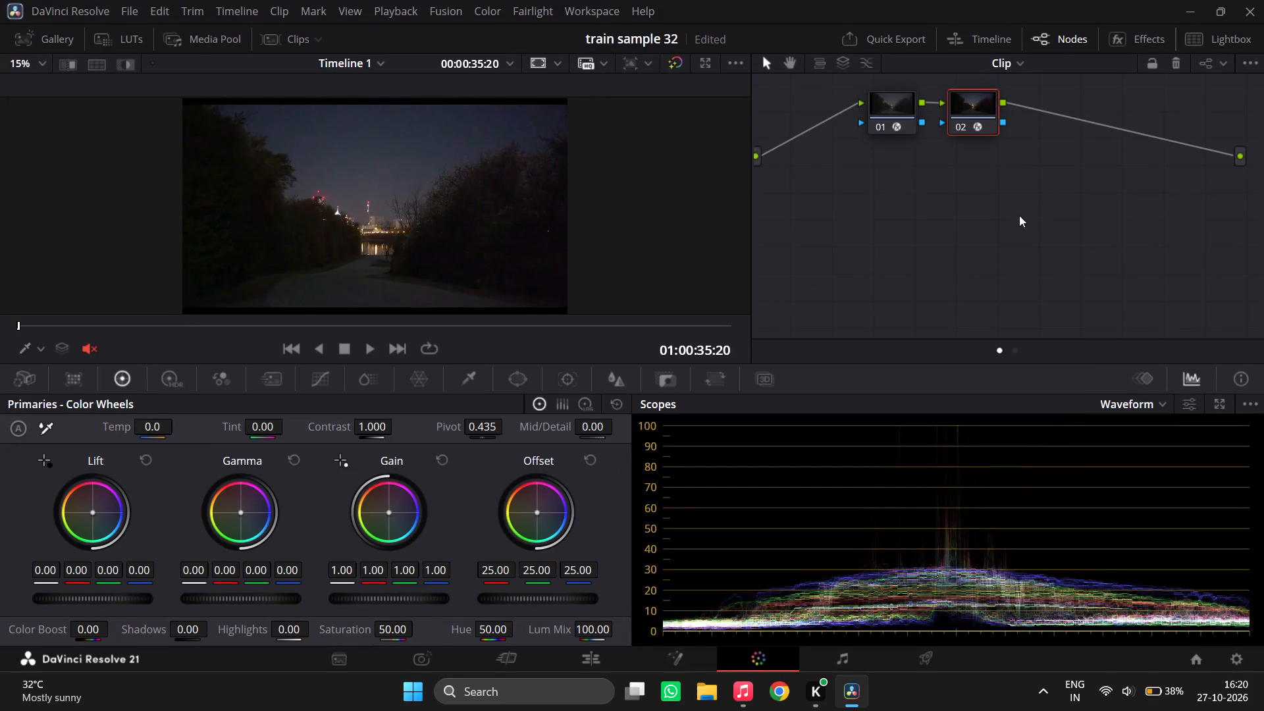
Spread the nodes apart, placing node 01 beside the graph's source and node 02 beside its output.
drag(879, 106, 794, 161)
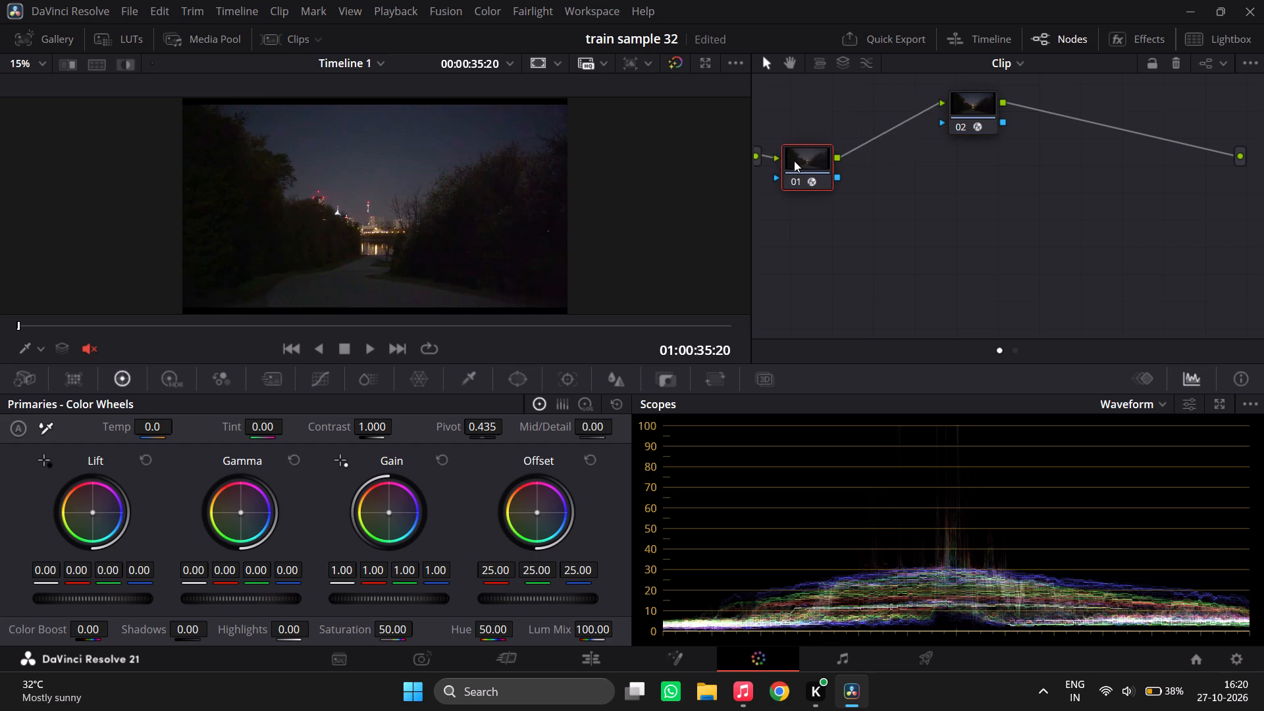
drag(794, 161, 787, 159)
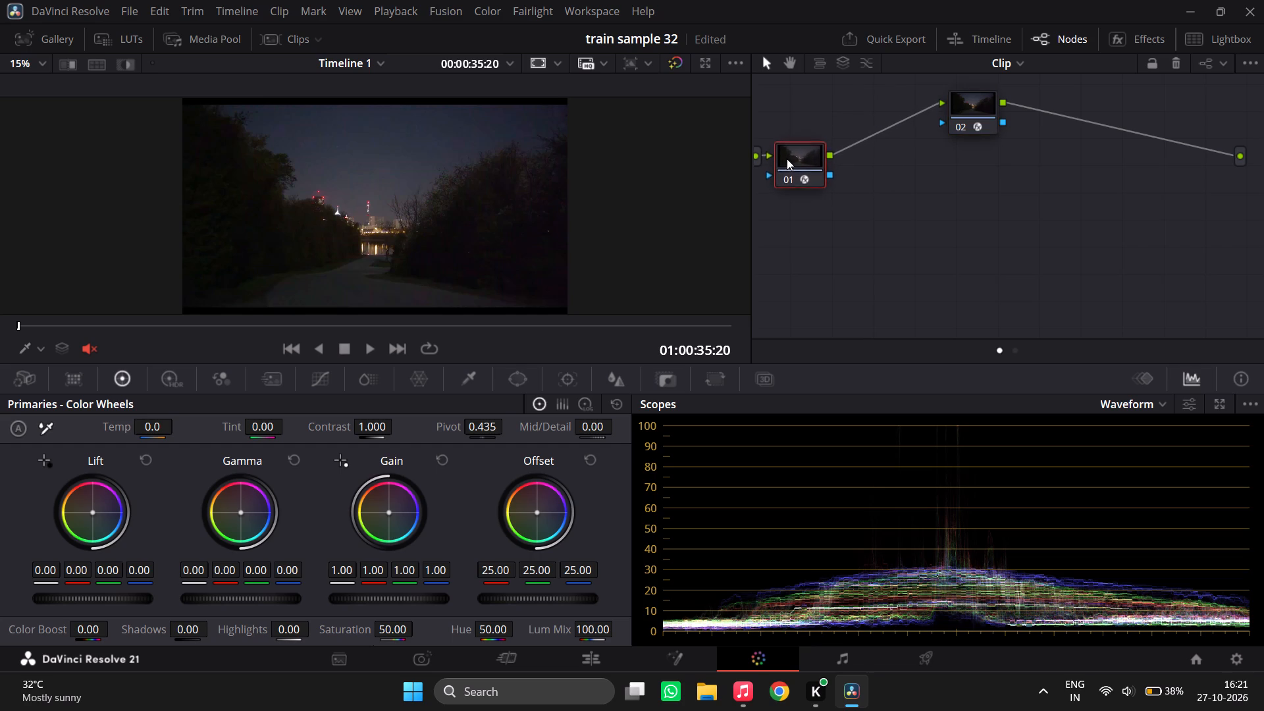
drag(787, 159, 786, 158)
drag(968, 110, 1189, 161)
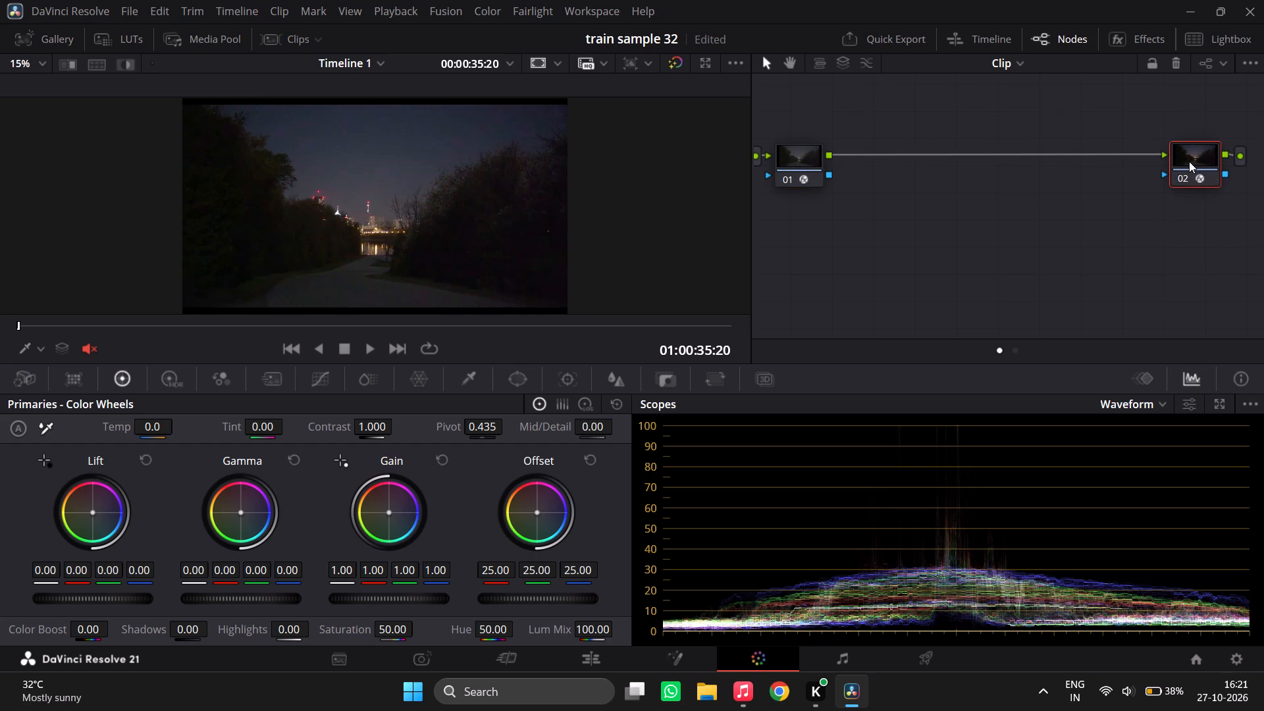
drag(1189, 161, 1189, 164)
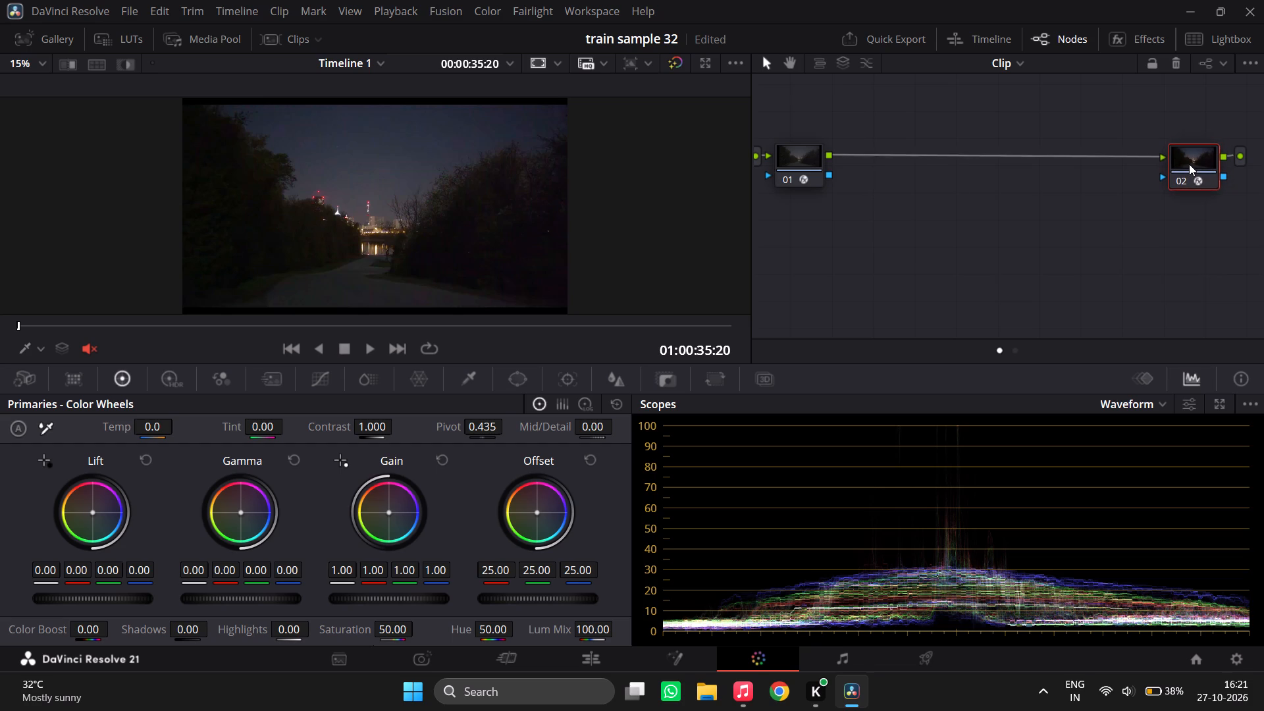
drag(1189, 164, 1189, 165)
Add a serial node after node 01 and flatten it to grey with pivot 0.336 and contrast 0.
click(795, 161)
key(alt+s)
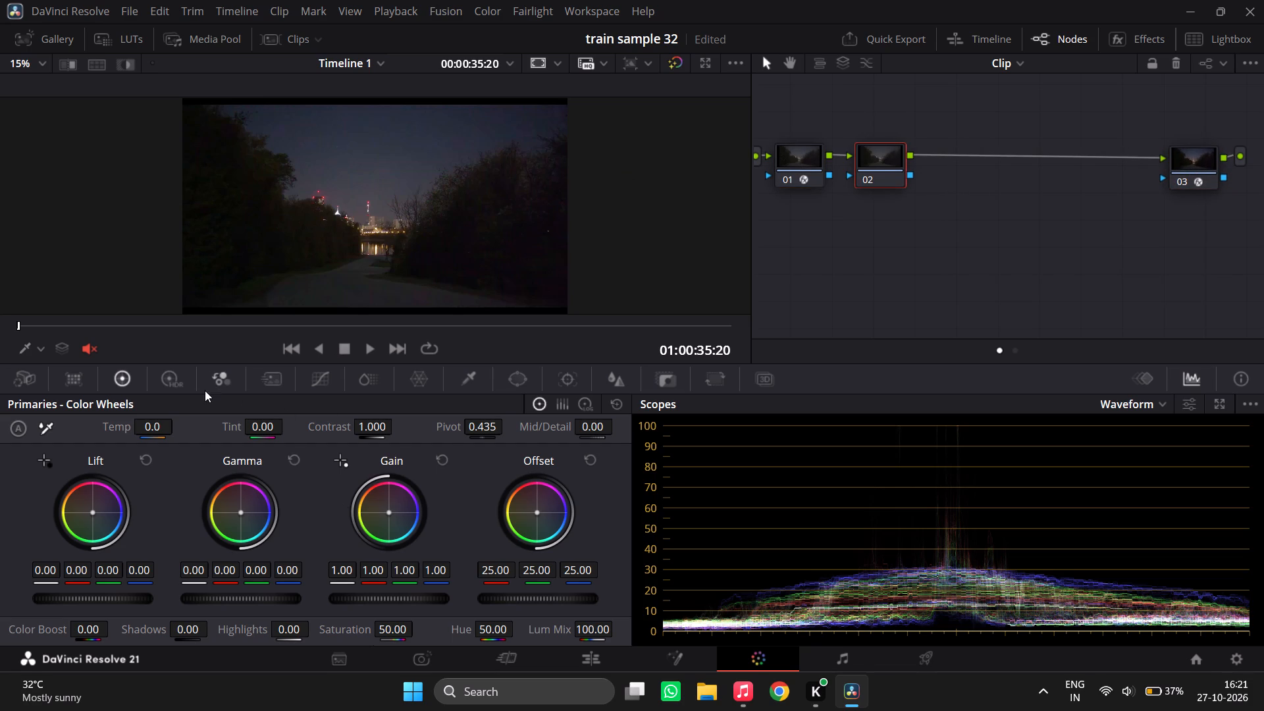
click(165, 385)
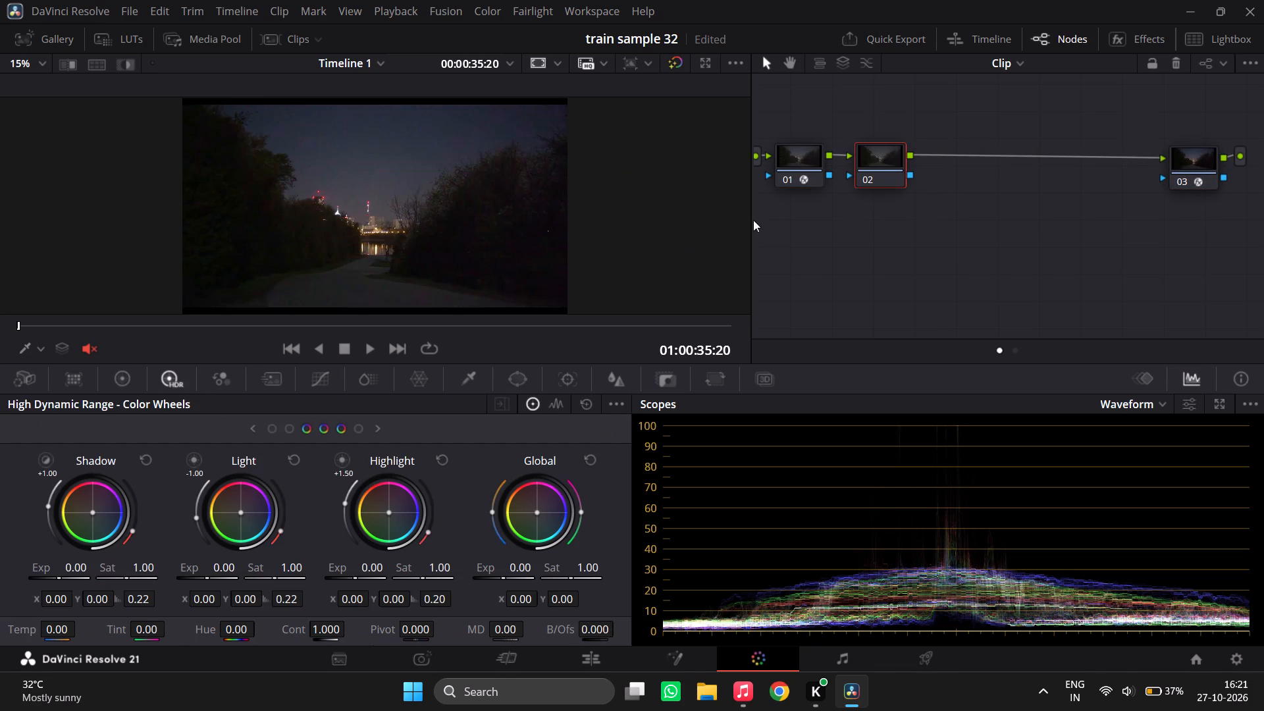
click(142, 390)
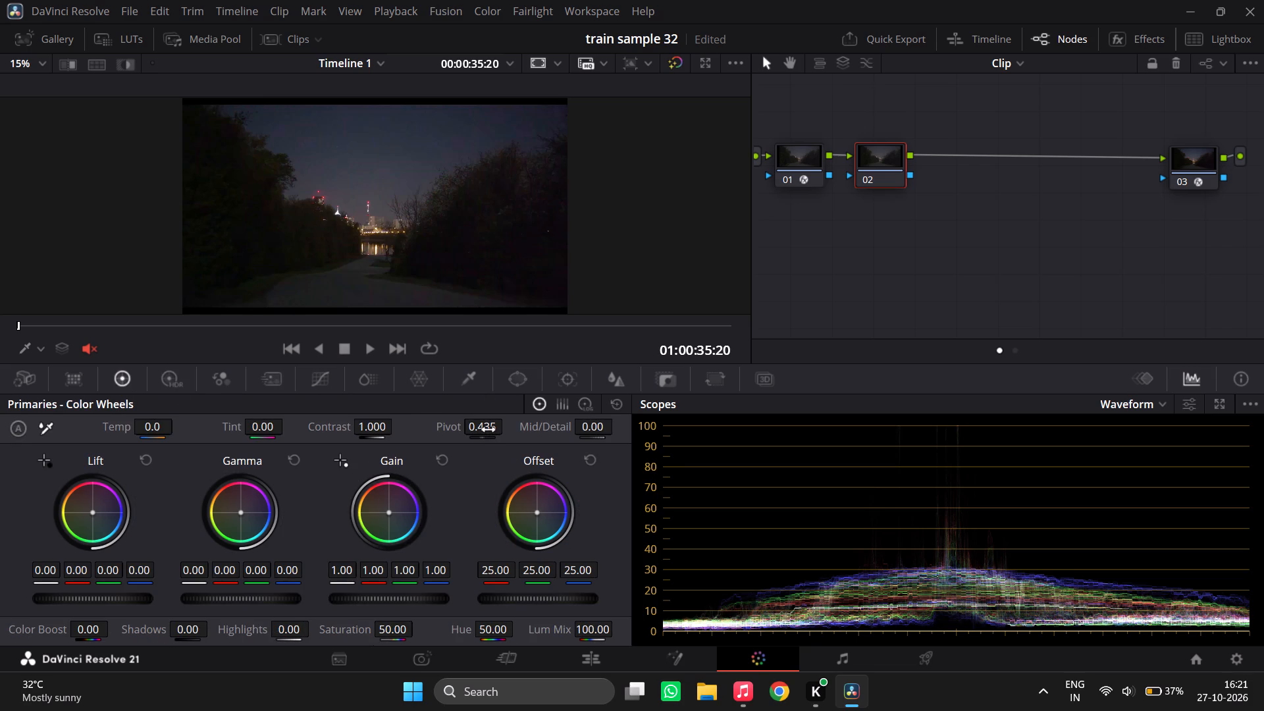
double_click(488, 430)
text(0.336)
click(475, 488)
drag(374, 421, 119, 393)
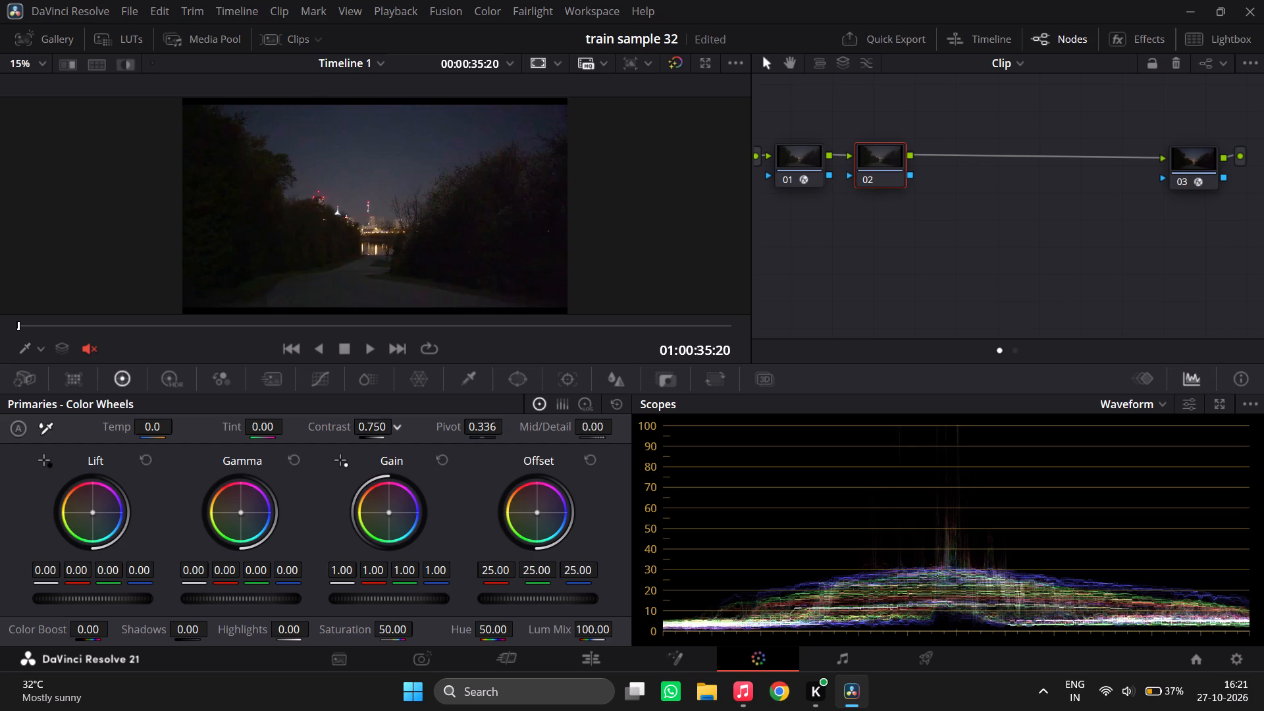
drag(119, 393, 3, 343)
drag(361, 419, 30, 315)
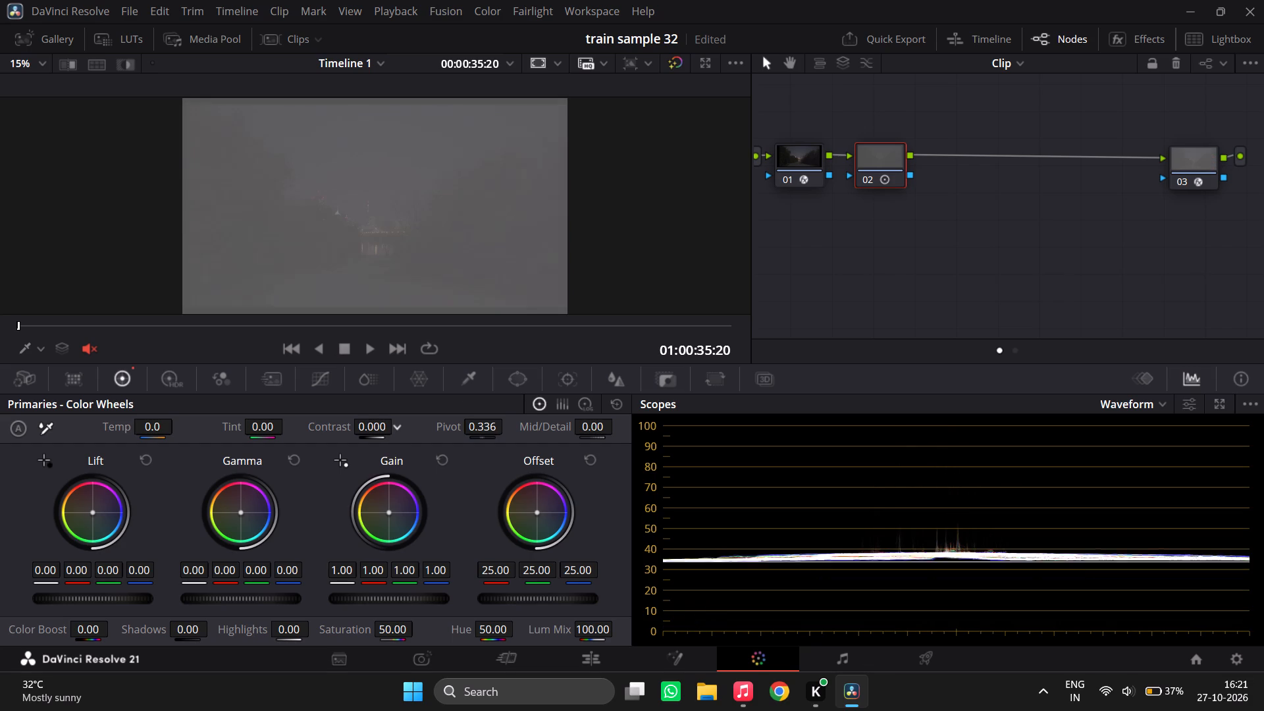
drag(30, 315, 631, 355)
Extend the graph after the grey reference node with three serial nodes and three parallel nodes branching beside the last one.
key(alt+s)
key(alt+s)
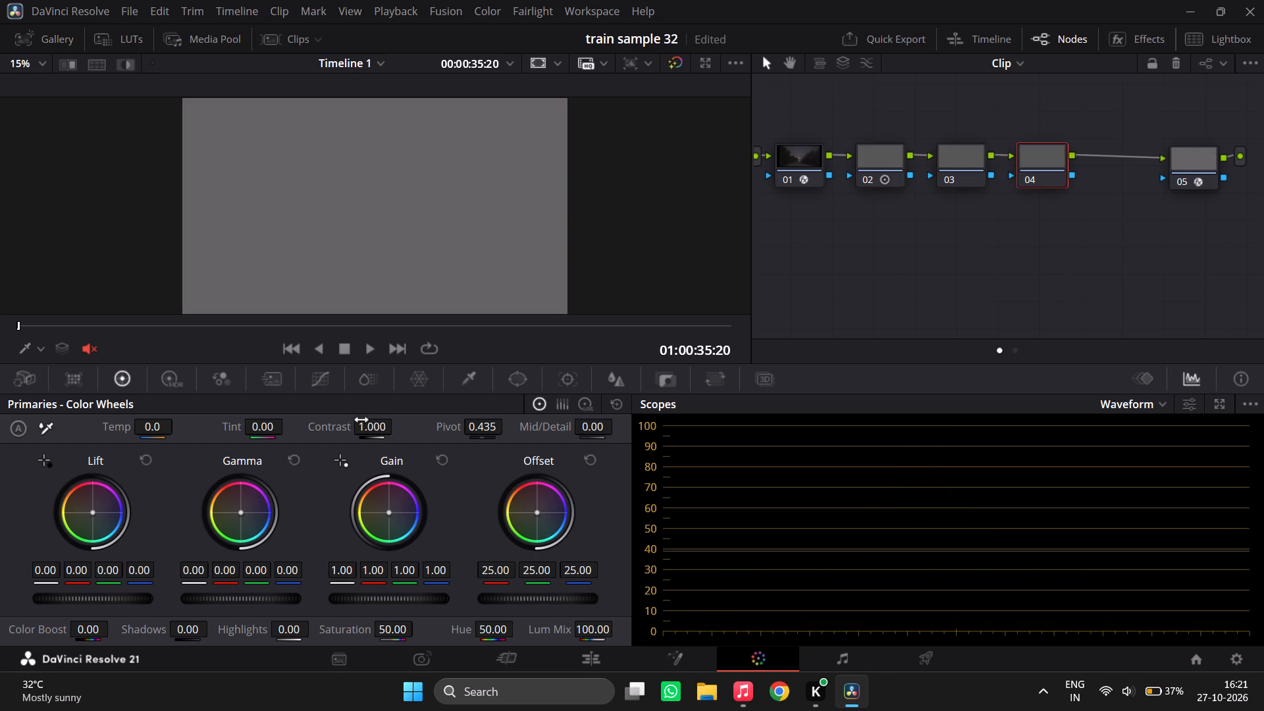
key(alt+s)
key(alt+p)
key(alt+p)
key(alt+p)
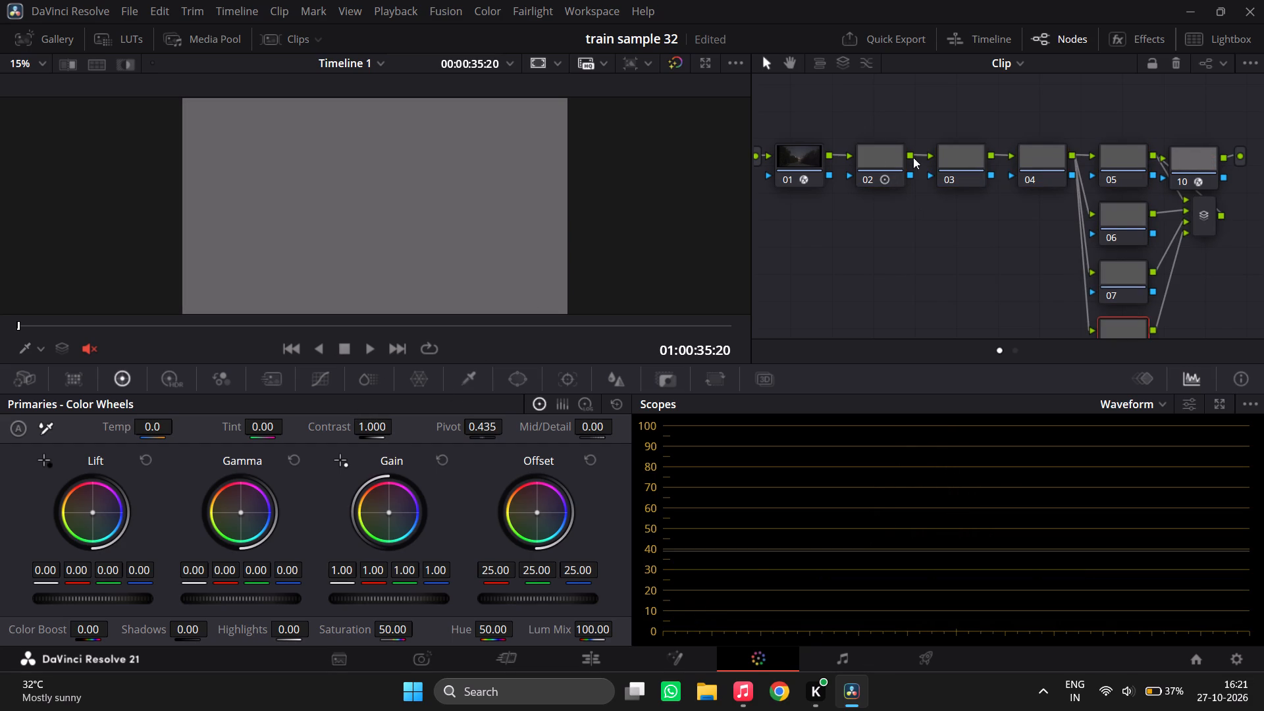
On node 06, add a custom curve anchor point where the line meets the mid-grey histogram spike.
click(1112, 161)
click(1114, 213)
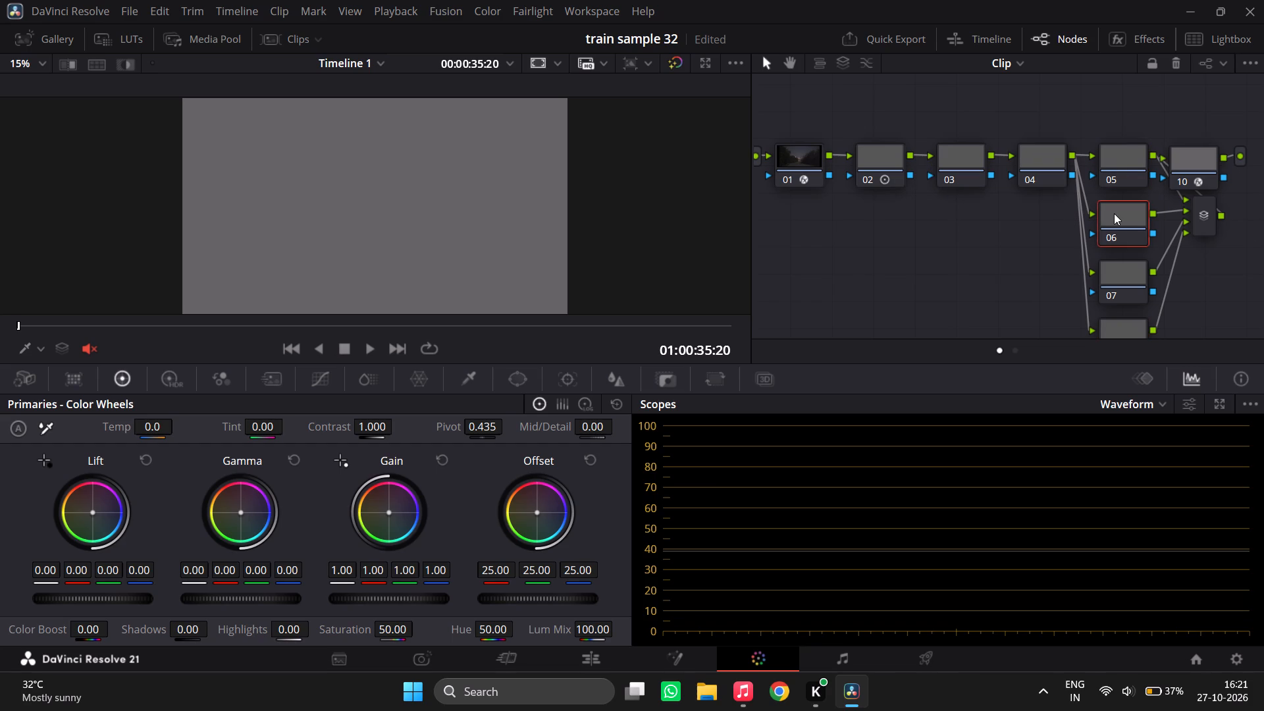
scroll(1114, 213, down, 7)
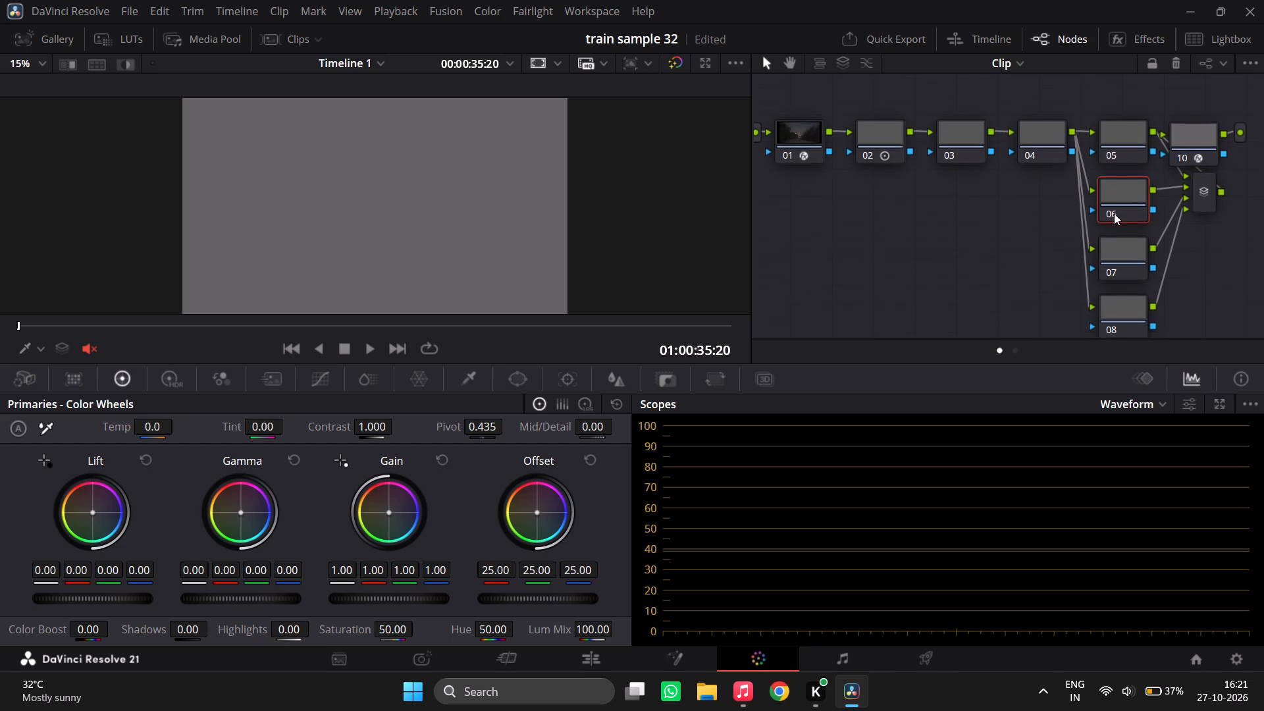
scroll(1114, 213, down, 2)
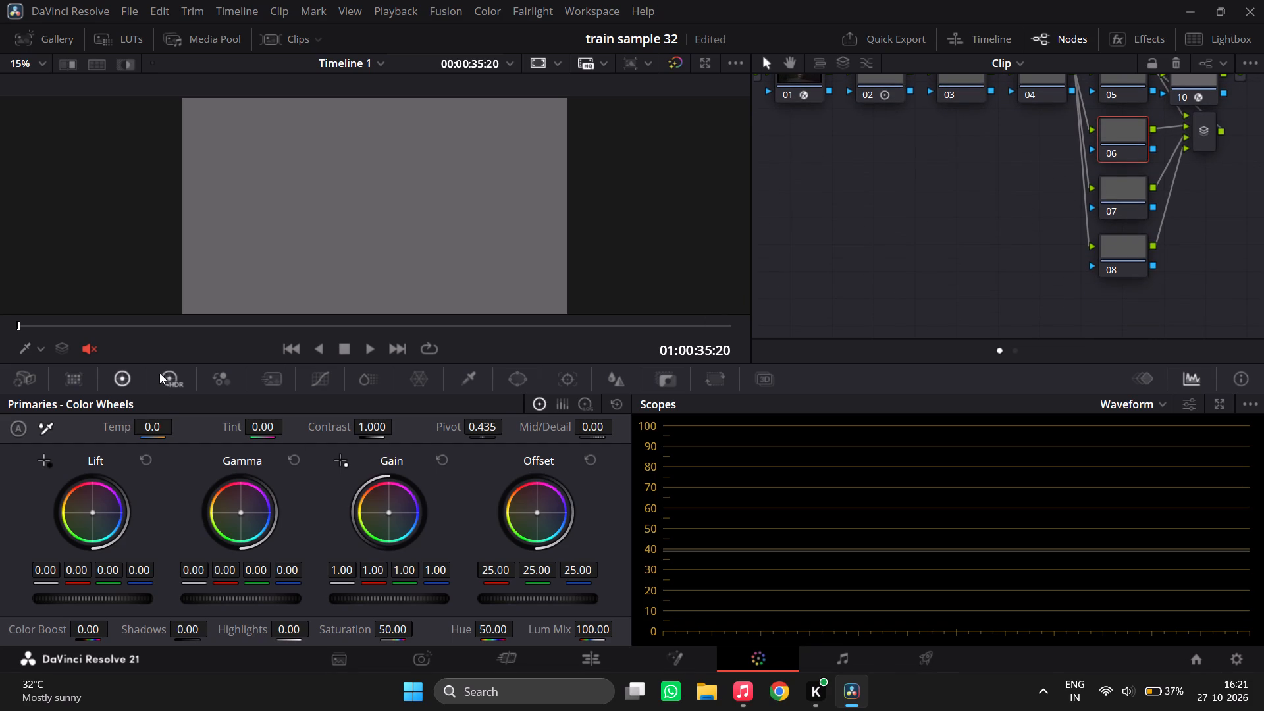
click(329, 375)
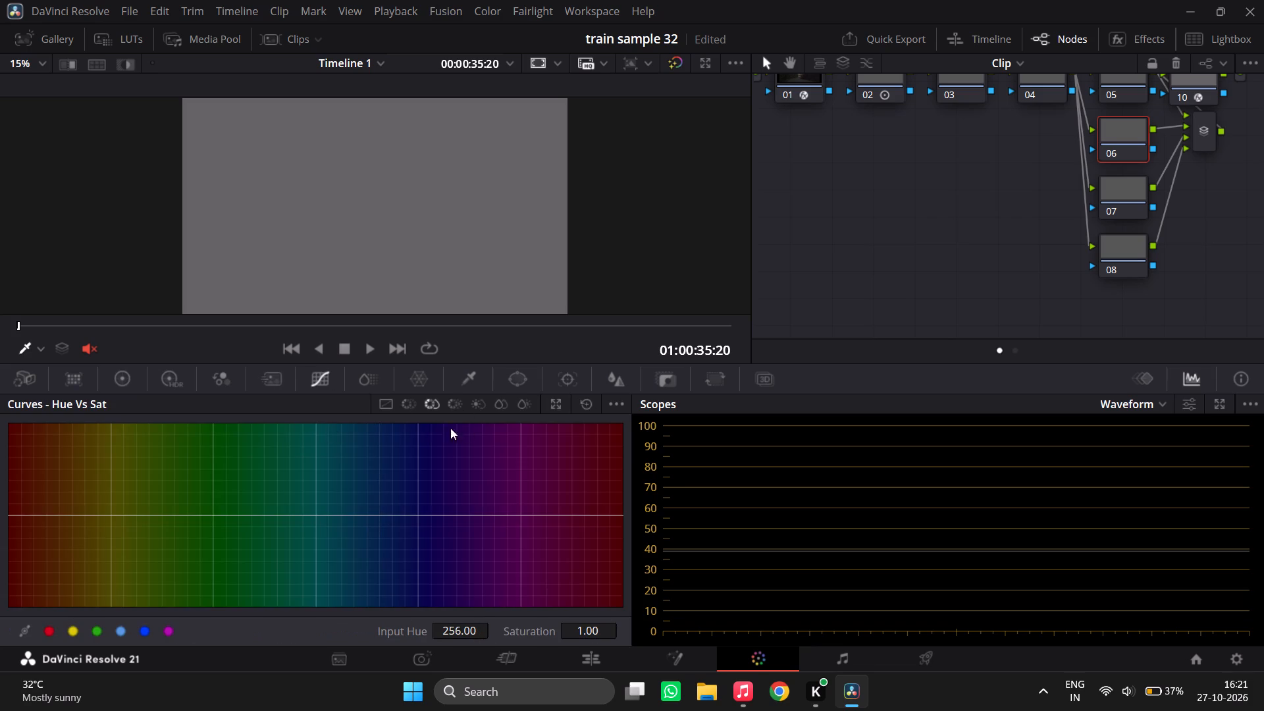
click(384, 398)
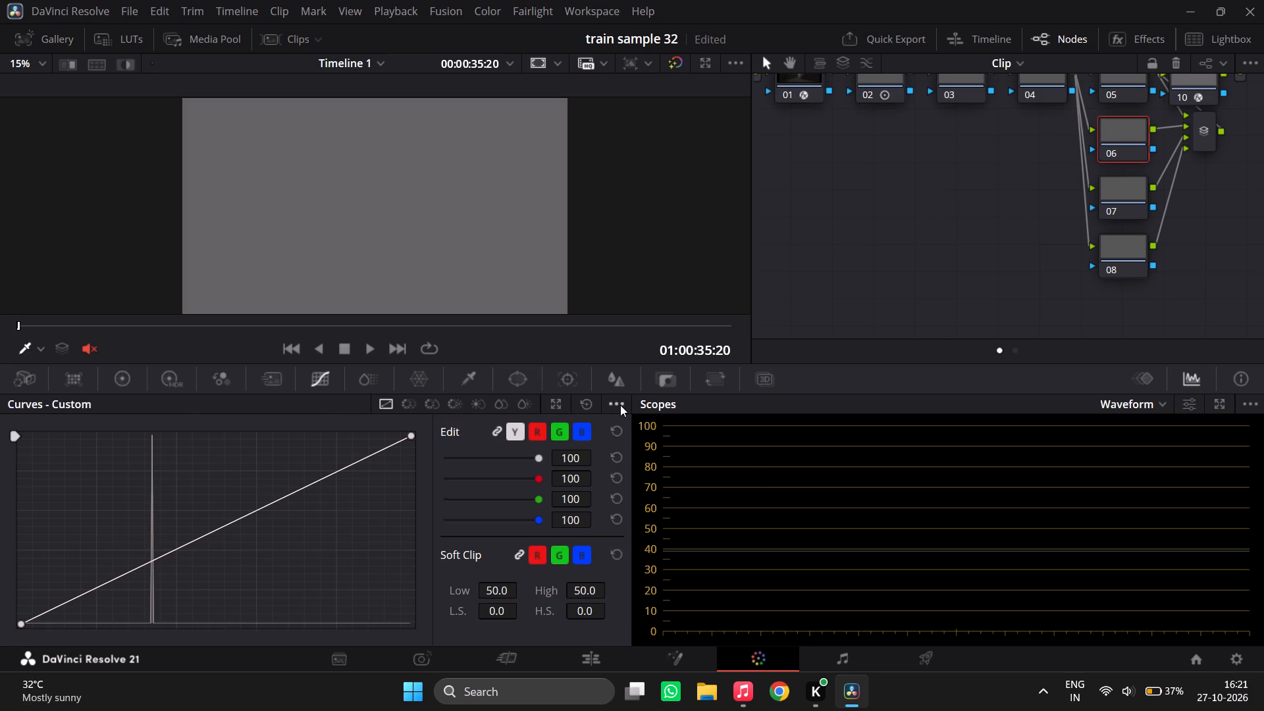
click(620, 405)
click(640, 515)
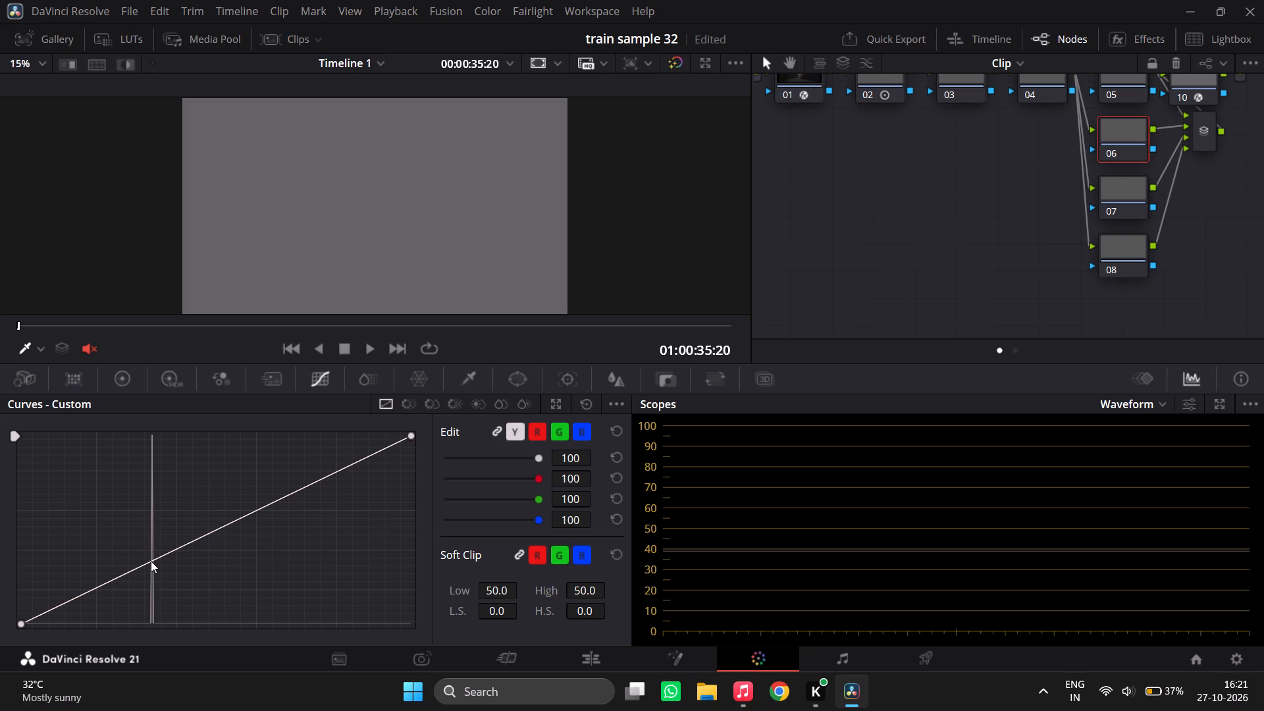
click(151, 561)
Copy node 06's grade with the curve anchor onto nodes 07 and 08.
key(ctrl+c)
click(1132, 188)
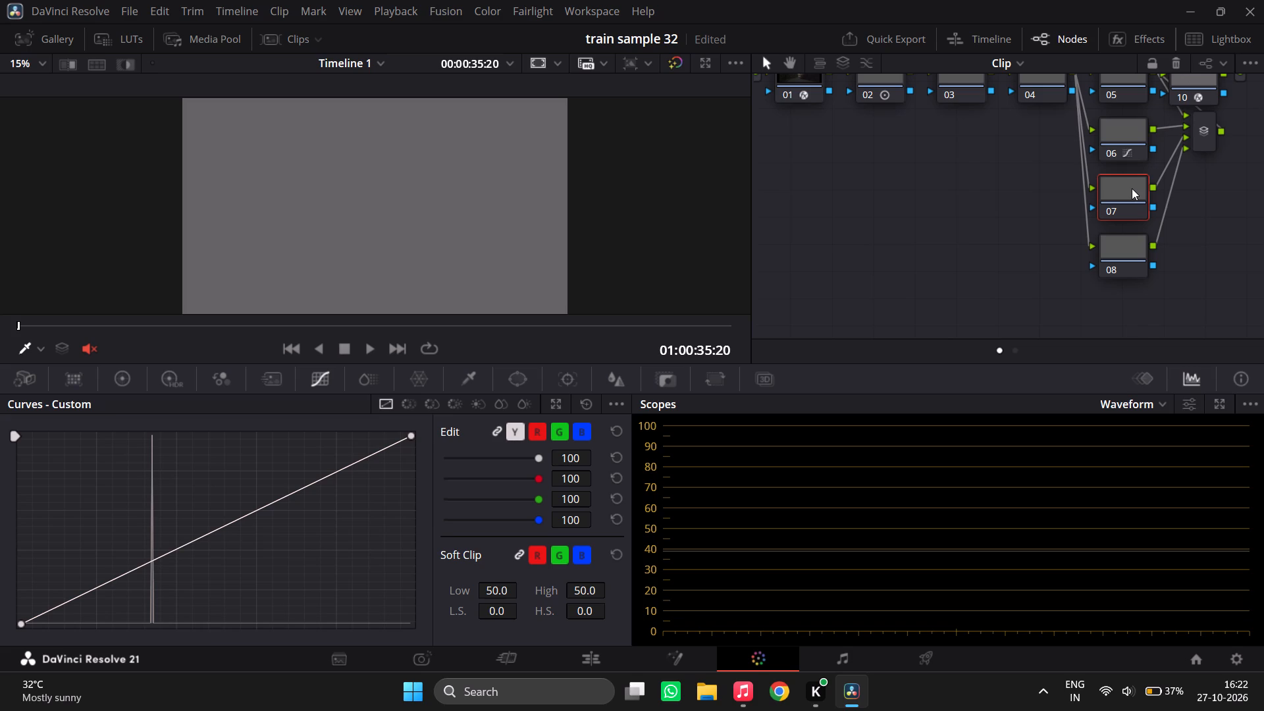
key(ctrl+v)
click(1098, 265)
click(1119, 257)
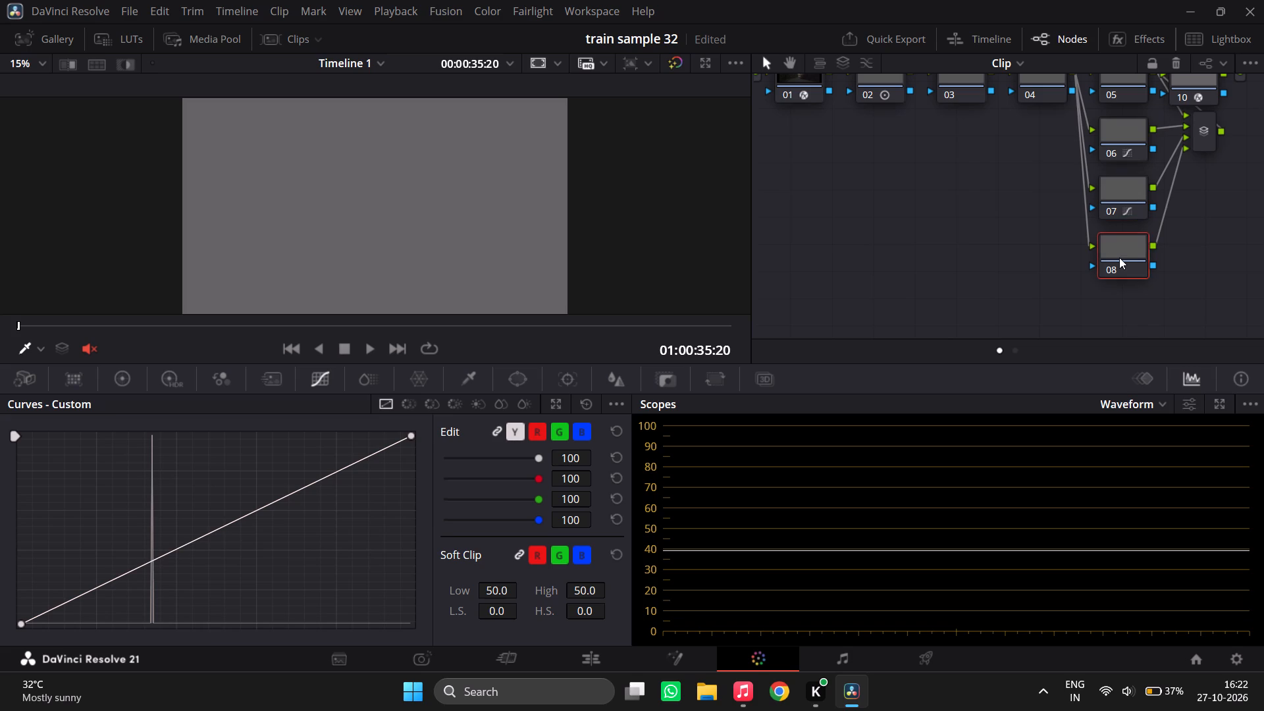
key(ctrl+v)
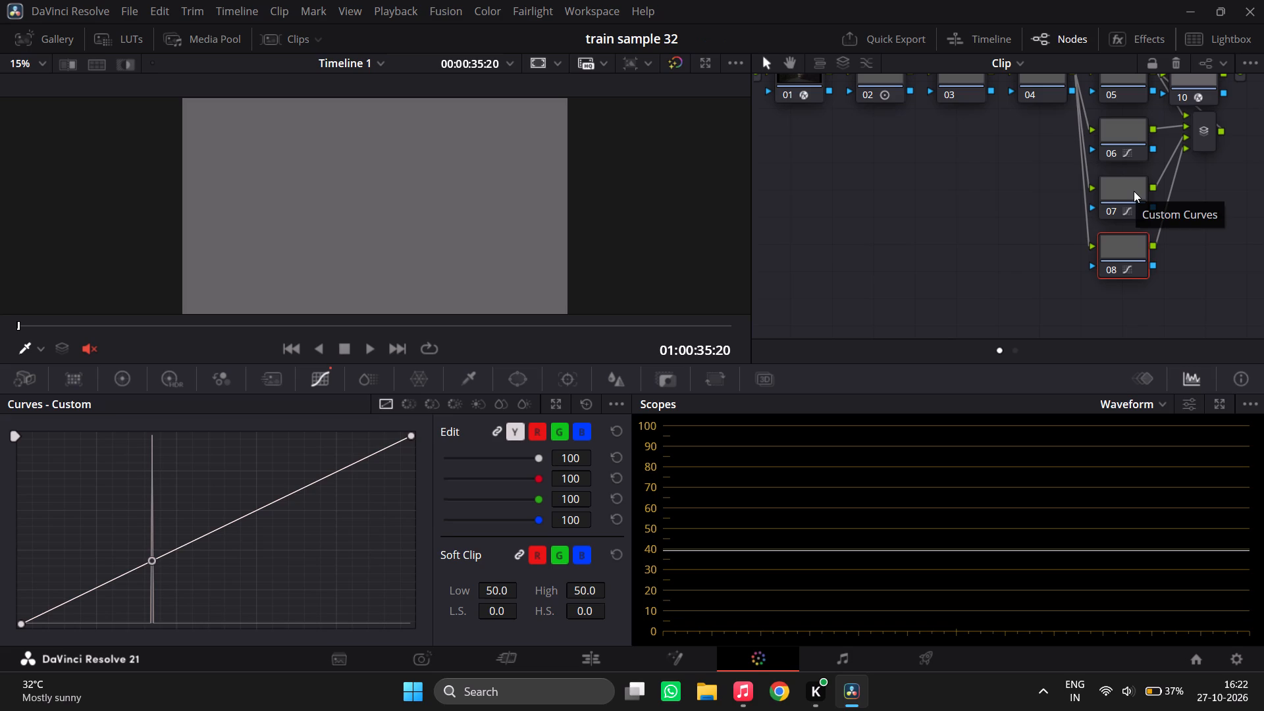
Reset the custom curve on node 07.
click(1128, 185)
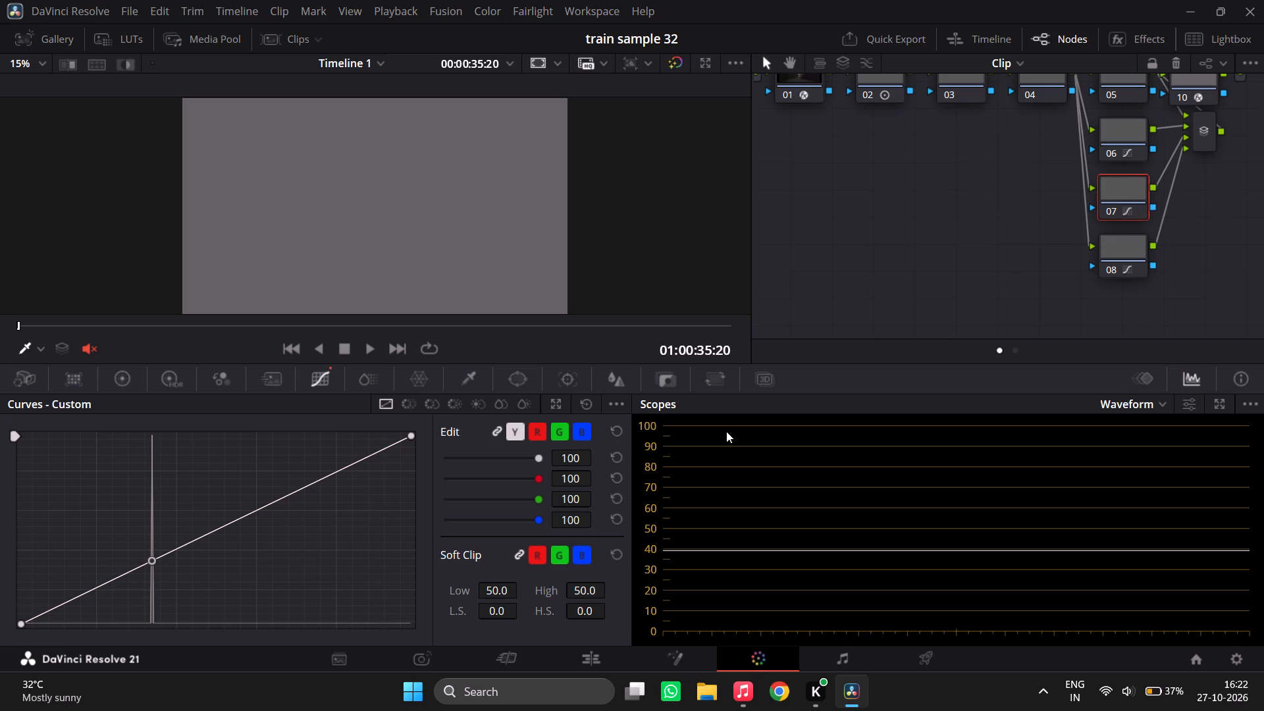
click(585, 406)
Delete node 02, the zero-contrast grey reference node.
scroll(1170, 222, up, 8)
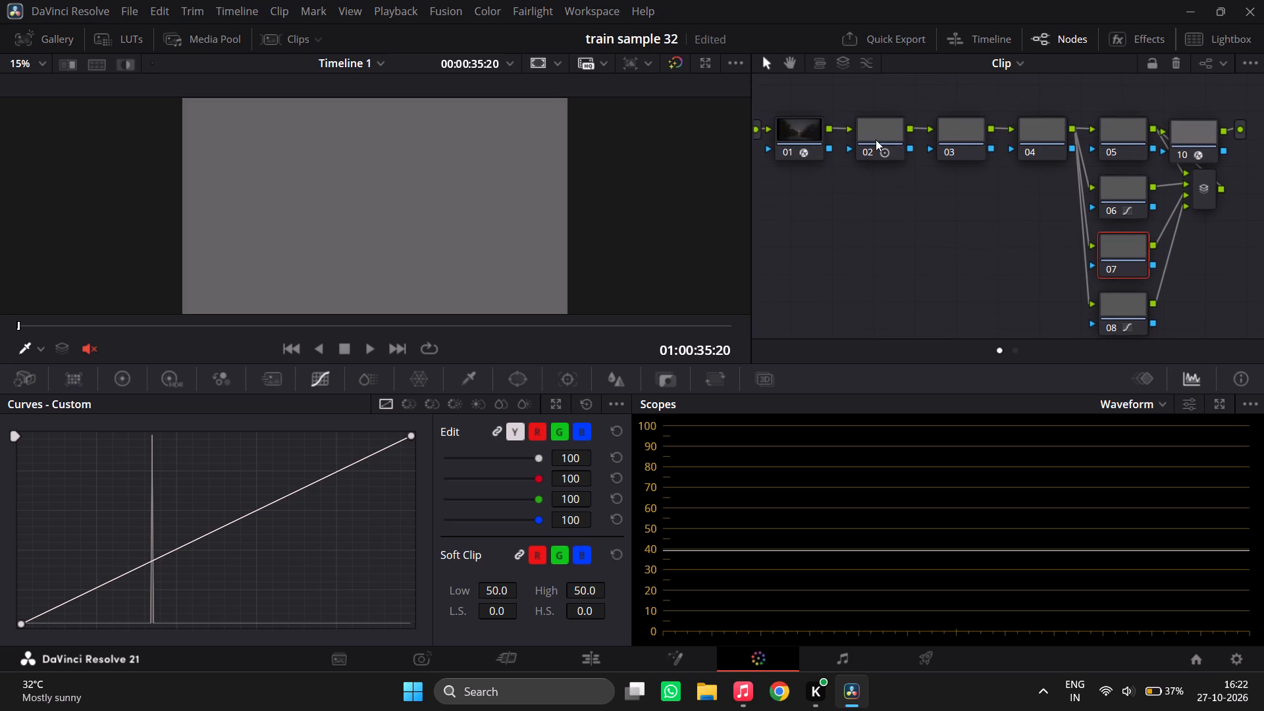
click(876, 140)
key(Delete)
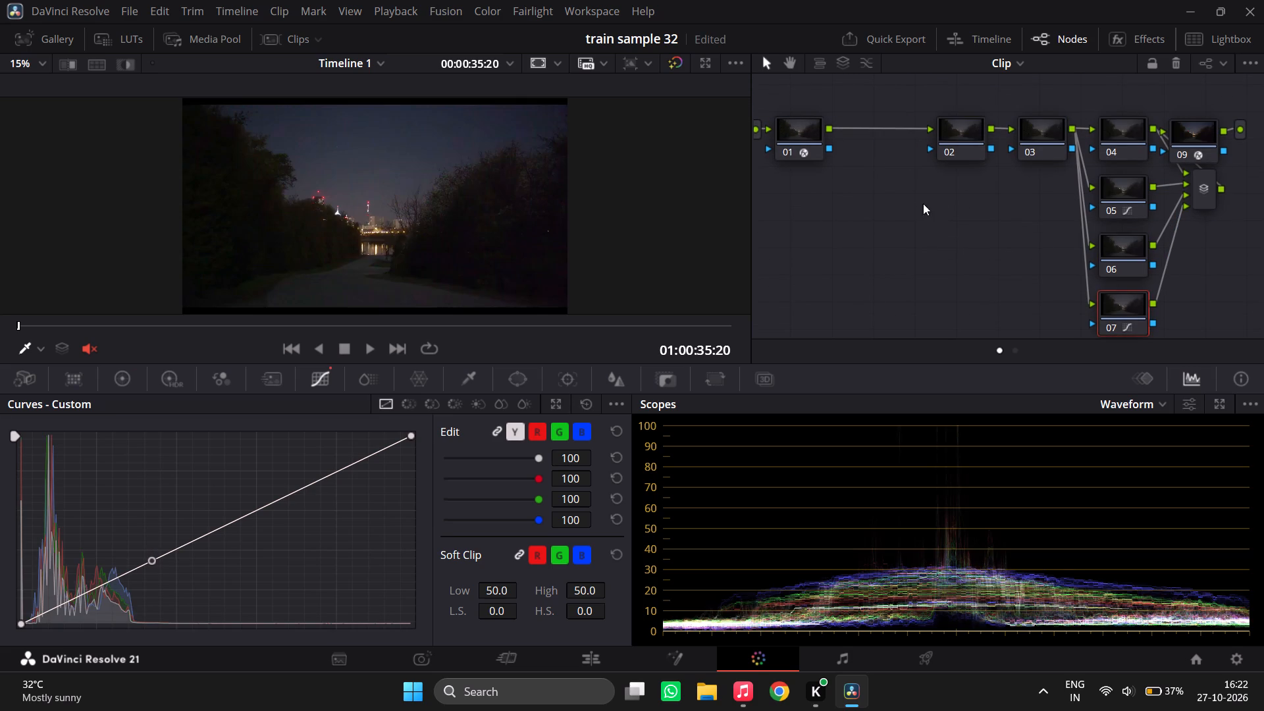
Add a serial node after the existing mixer and a parallel node alongside it.
click(1199, 203)
key(alt+s)
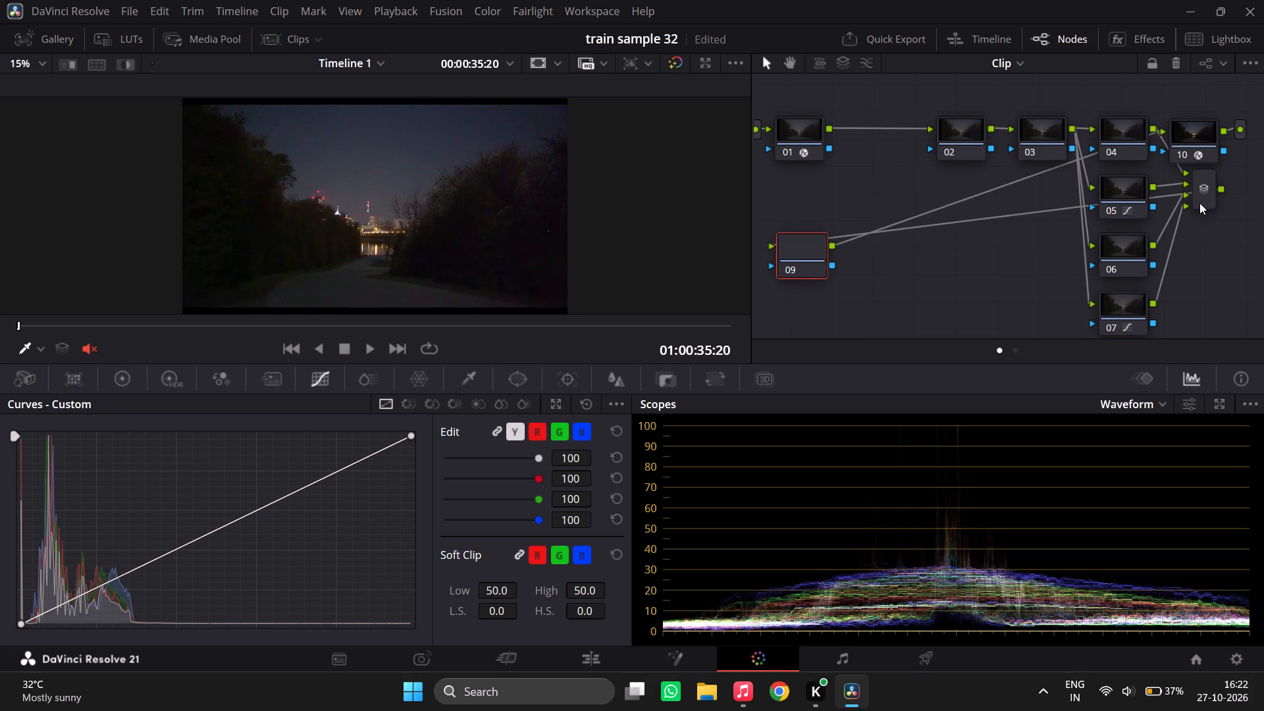
key(alt+p)
Add four serial nodes in a row after the new mixer that joins nodes 09 and 10.
click(893, 247)
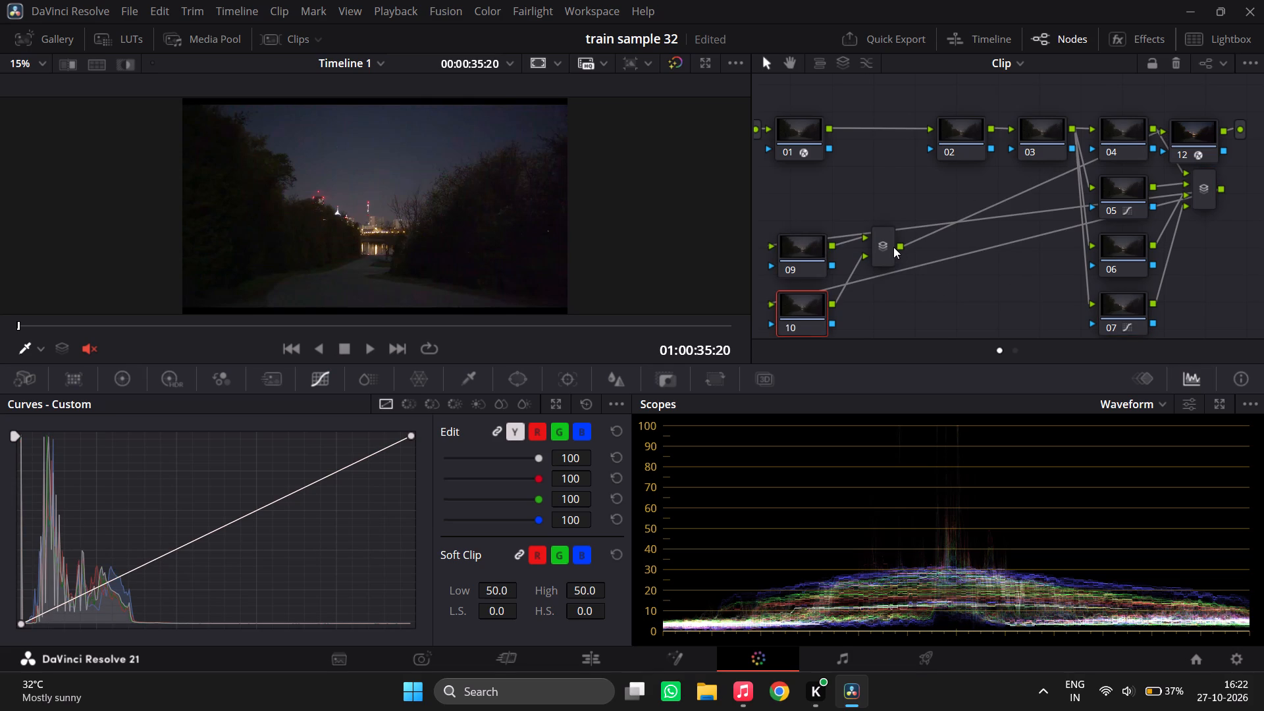
click(880, 245)
key(alt+s)
key(alt+s)
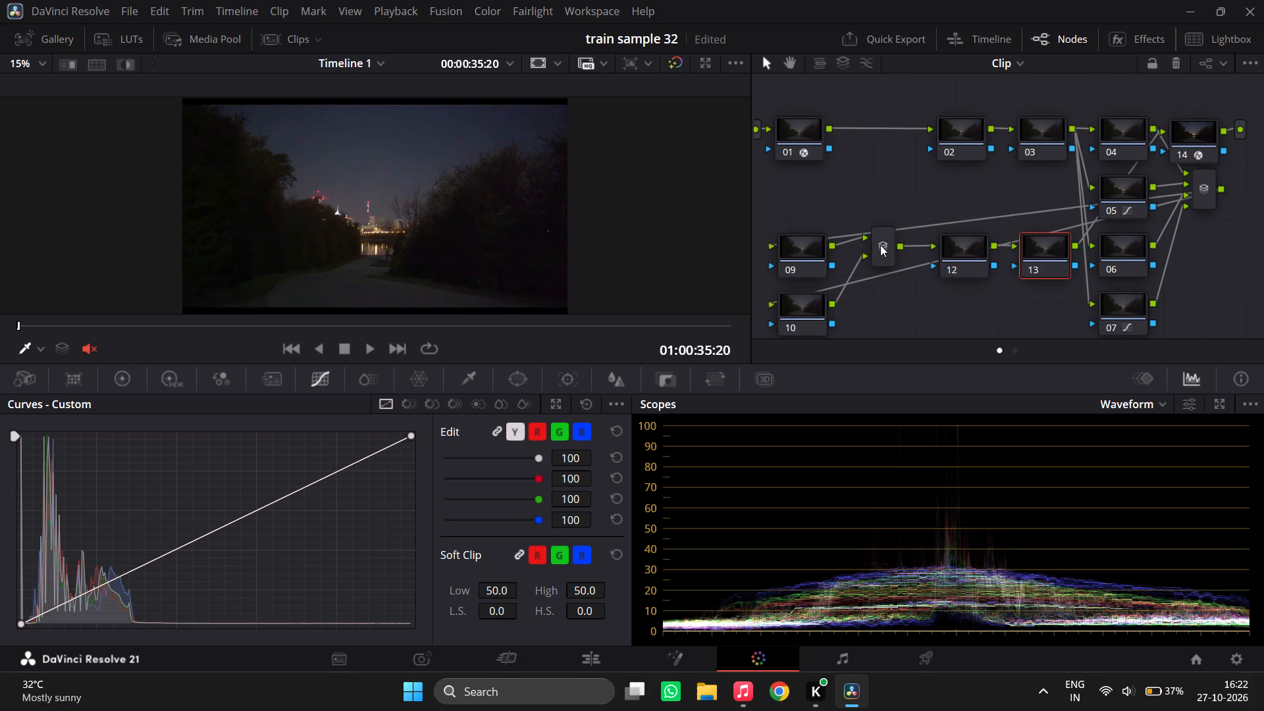
key(alt+s)
key(alt+s)
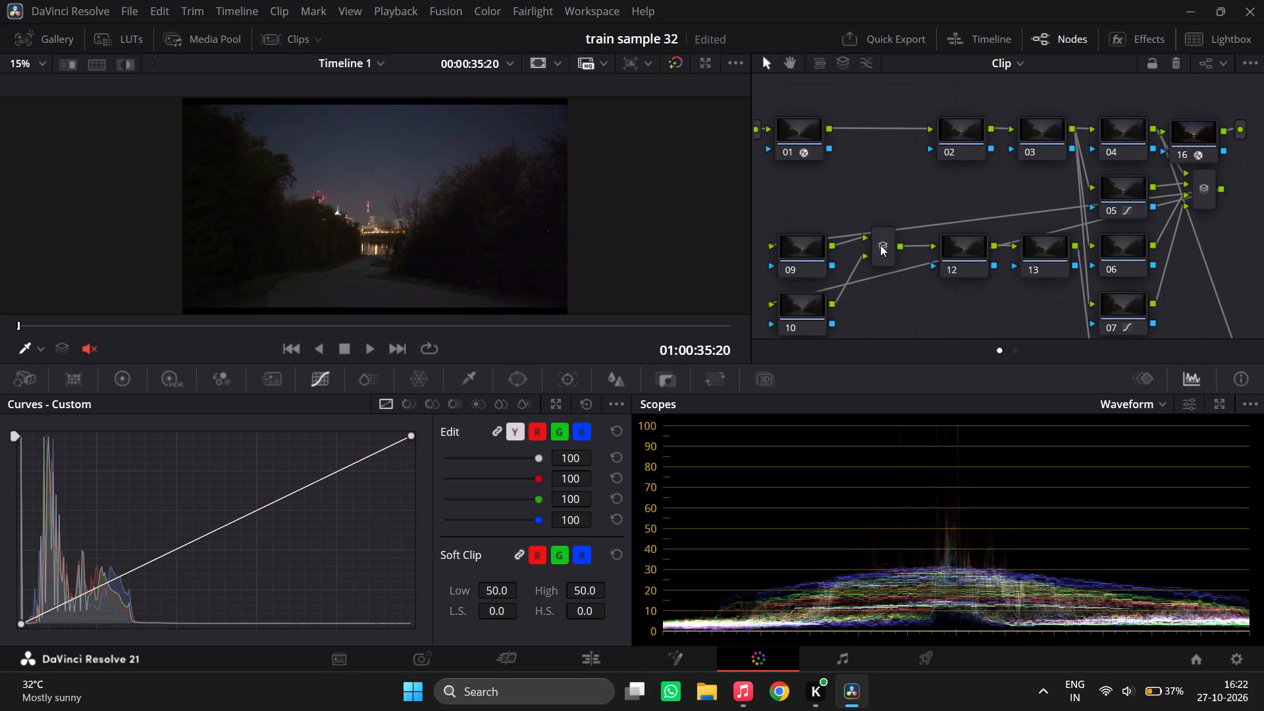
Tidy the node layout with Cleanup Node Graph.
right_click(945, 198)
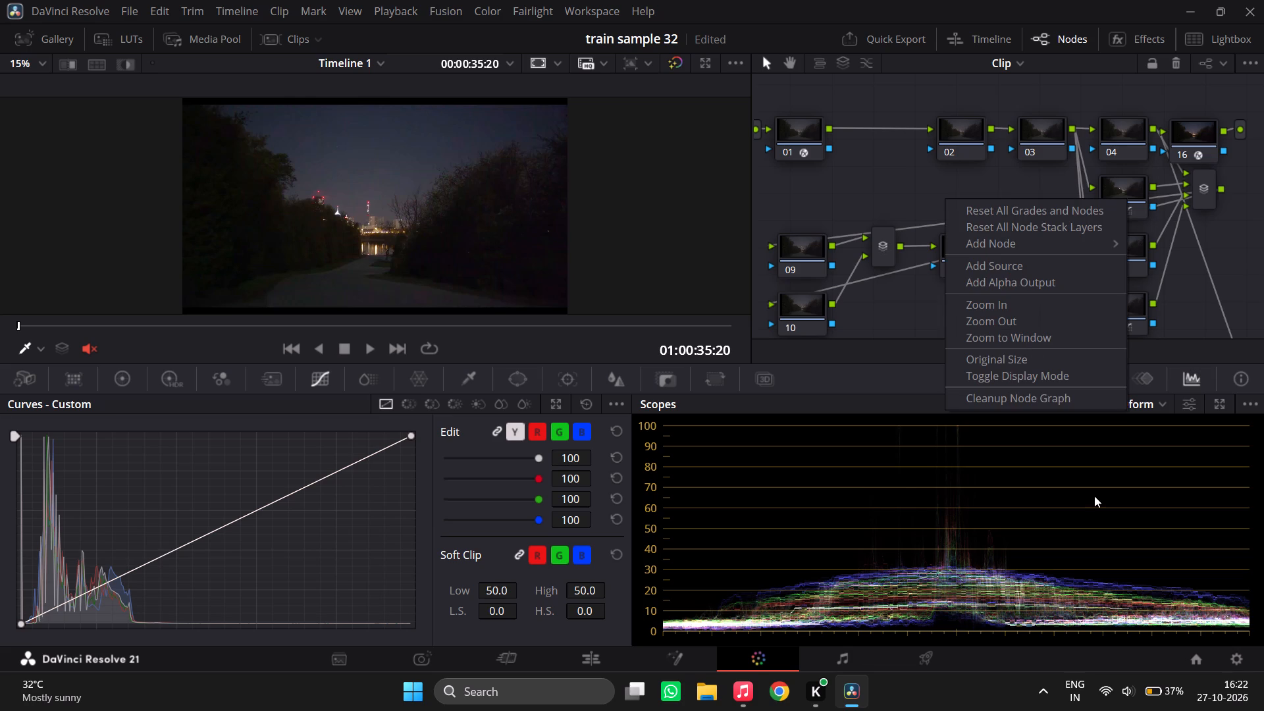
click(1094, 404)
scroll(1063, 189, up, 4)
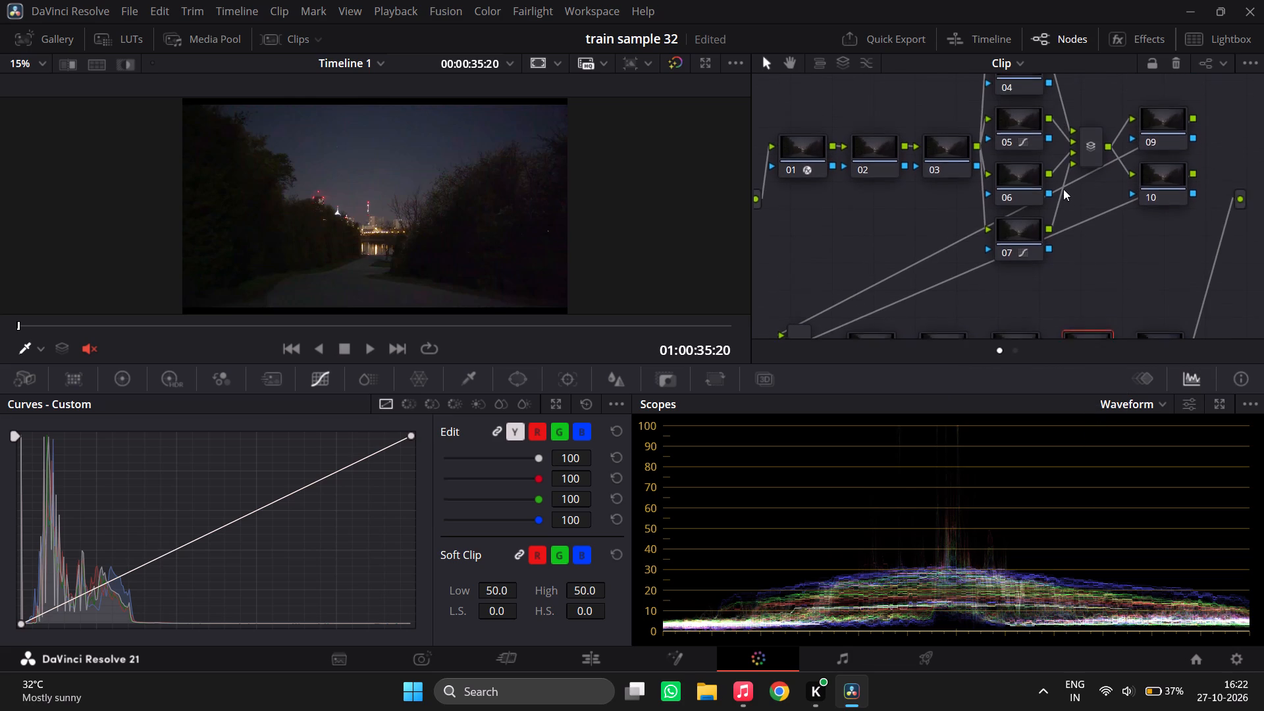
On node 02, set the Light zone exposure to 0.10 in the HDR color wheels.
scroll(1063, 189, up, 1)
click(873, 178)
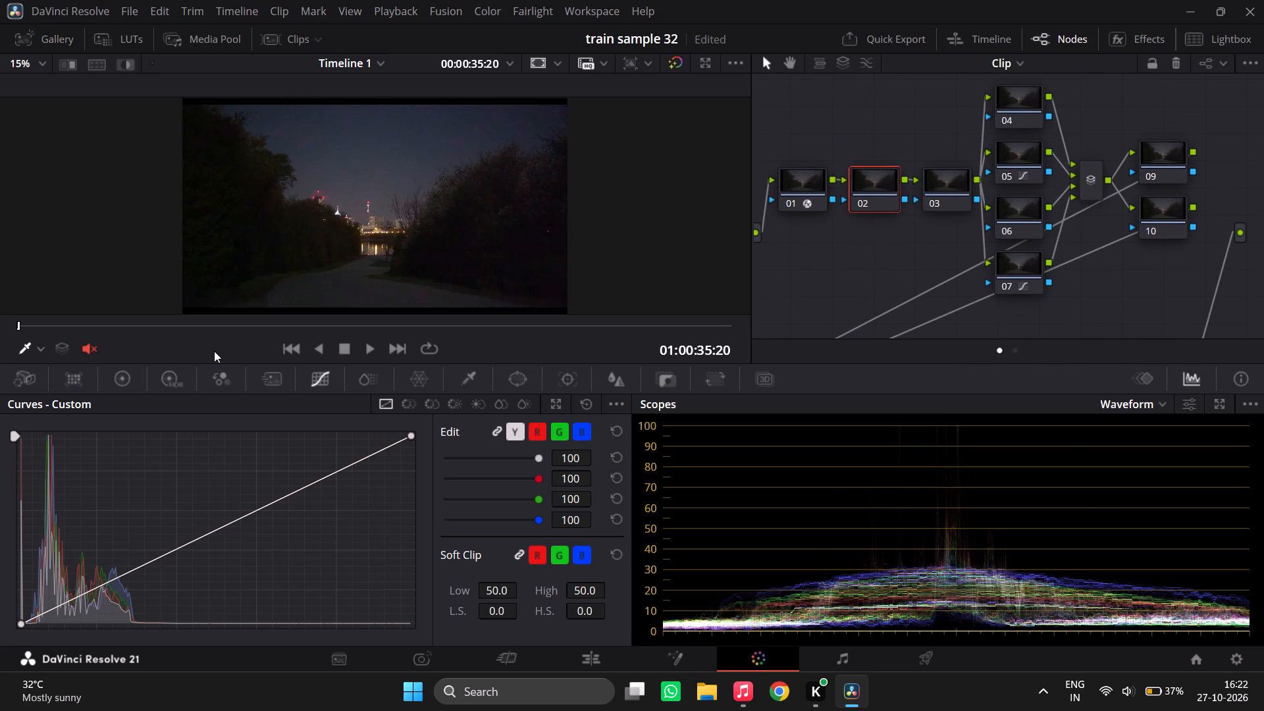
click(123, 368)
click(163, 386)
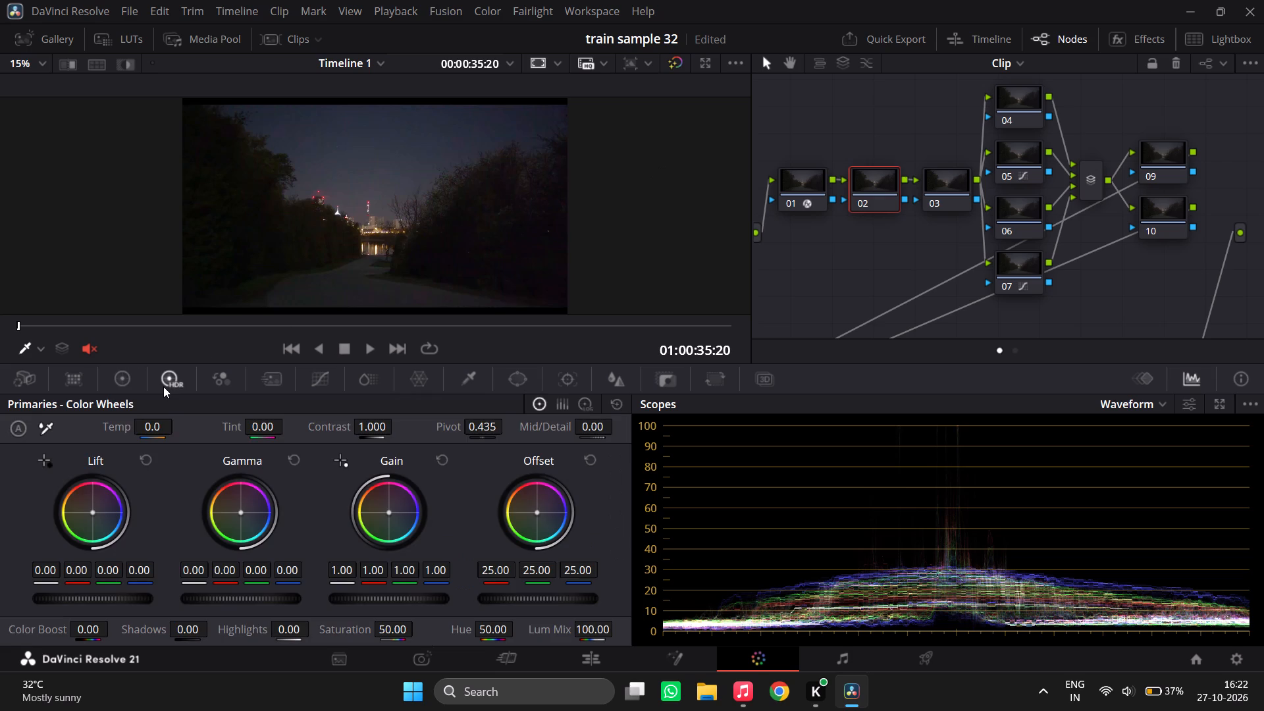
key(alt+Tab)
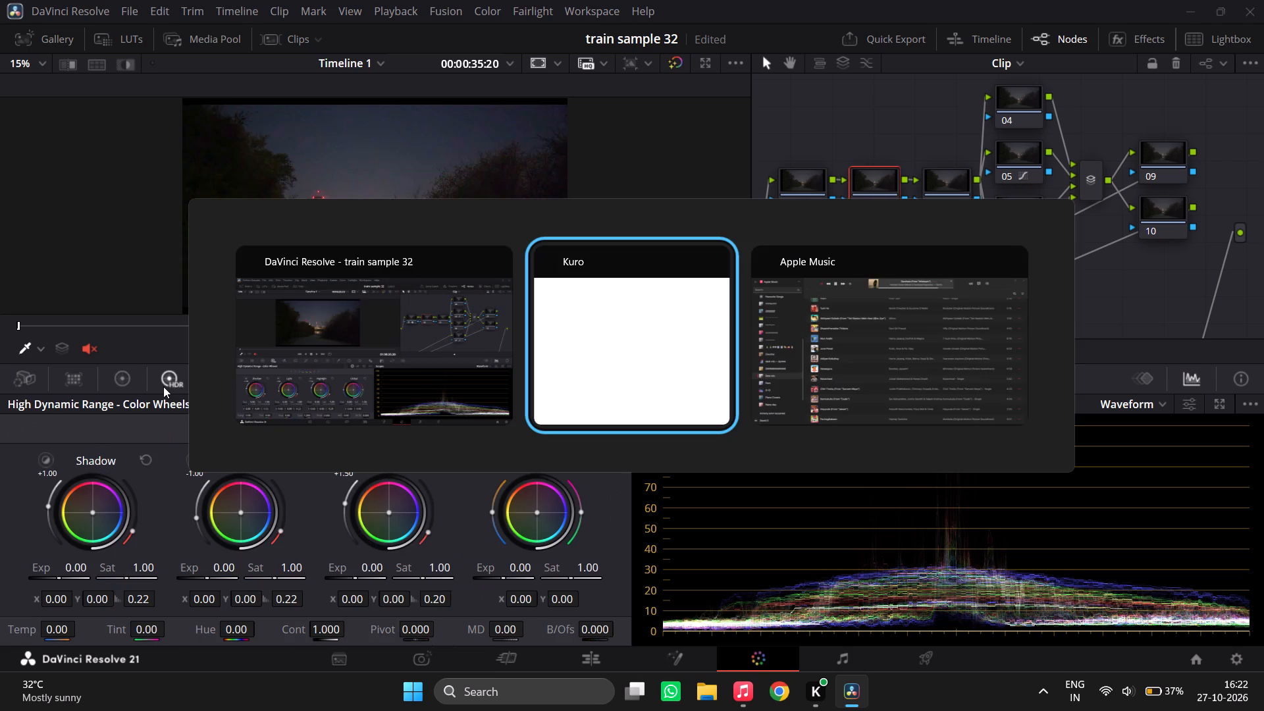
key(alt+Tab)
key(alt+Tab)
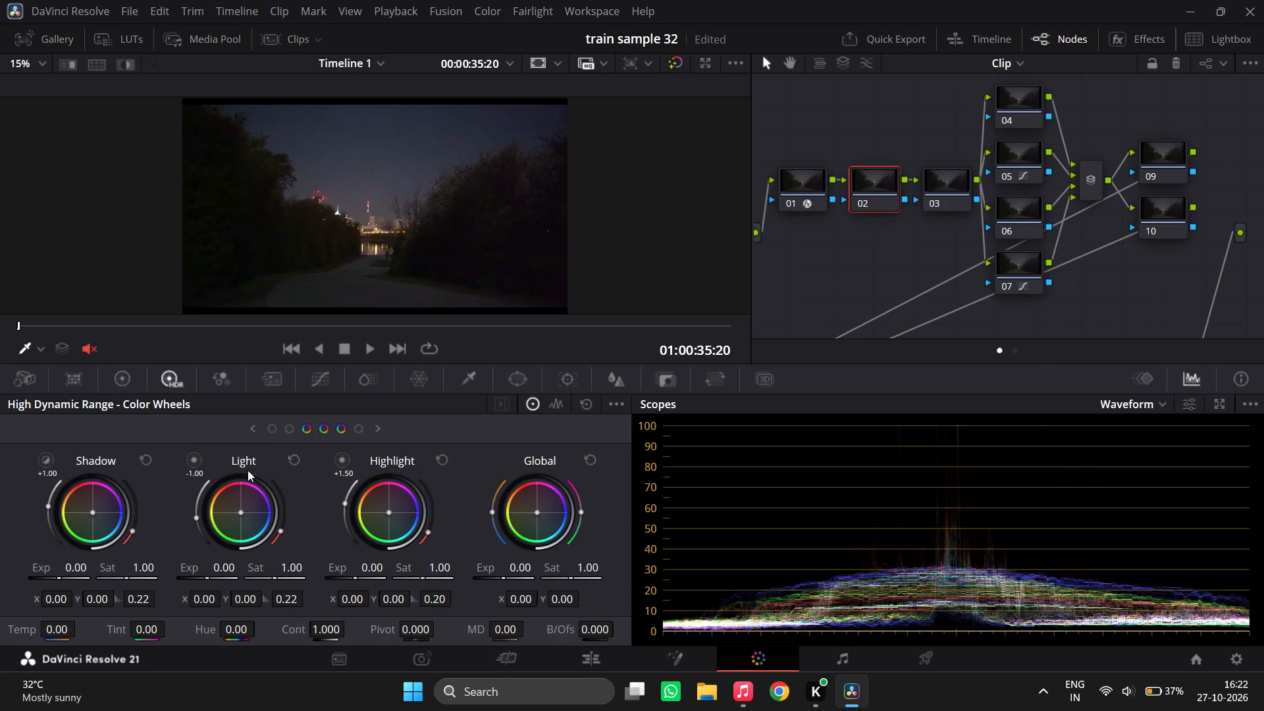
drag(207, 570, 41, 529)
drag(41, 529, 335, 540)
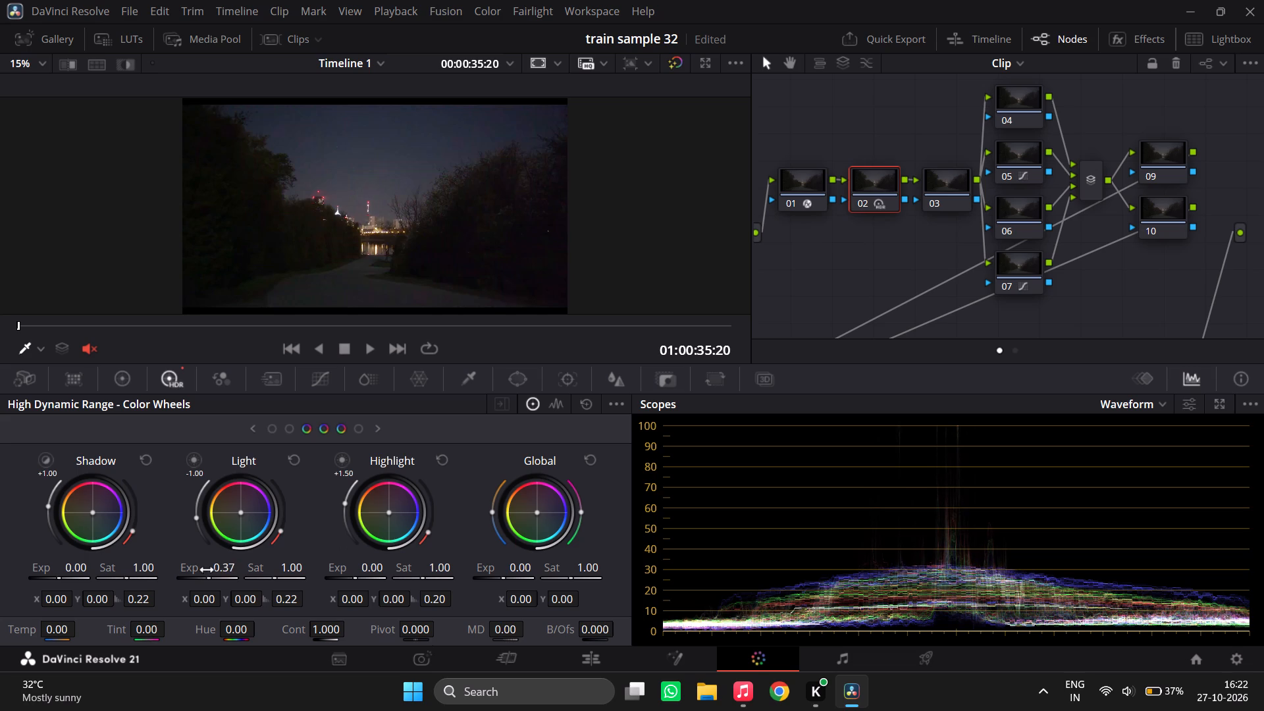
drag(207, 570, 182, 556)
drag(207, 570, 139, 550)
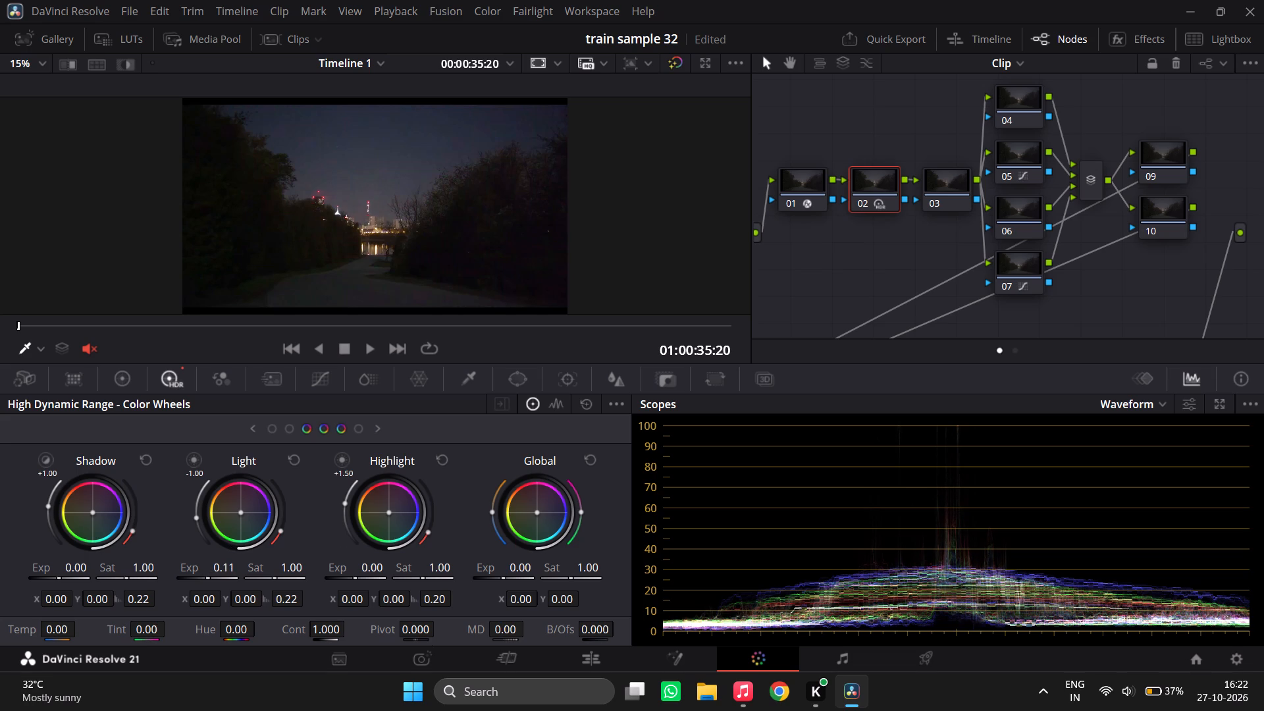
drag(139, 550, 136, 544)
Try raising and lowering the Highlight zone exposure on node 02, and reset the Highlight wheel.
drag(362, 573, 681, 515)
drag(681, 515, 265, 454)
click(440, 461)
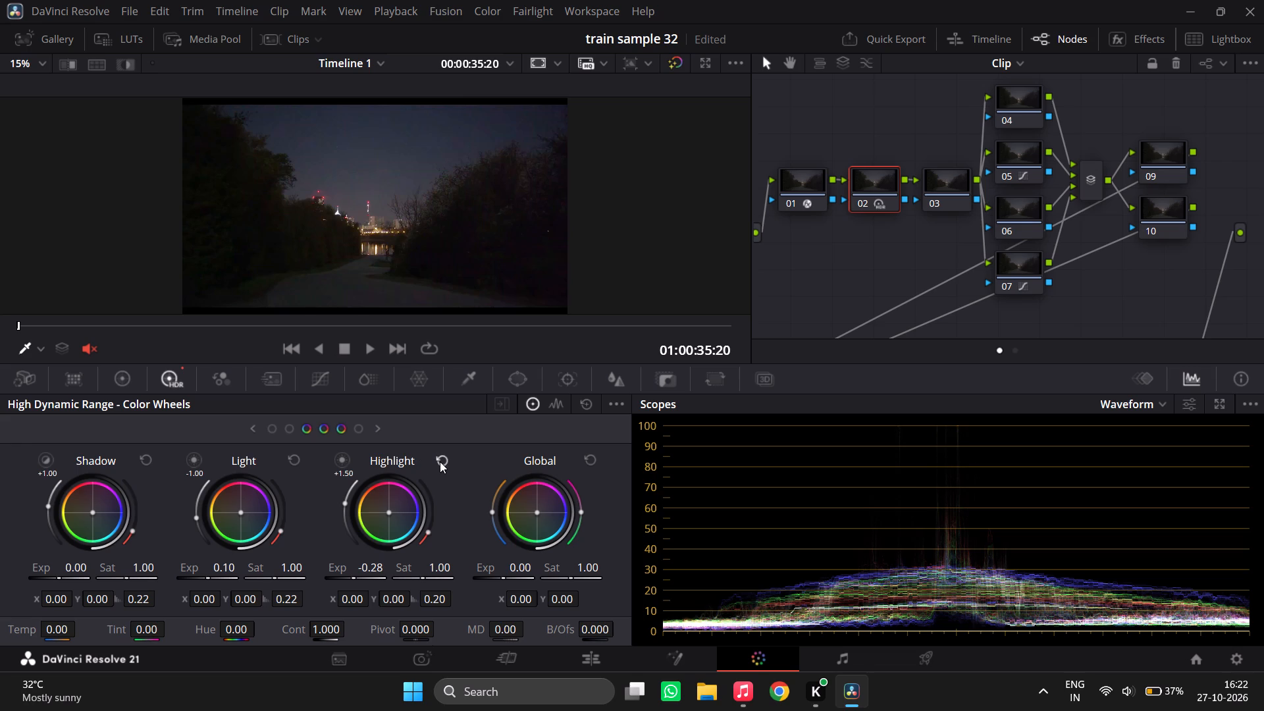
Set node 02's Shadow zone exposure to -0.06 and compare the image with the node off and on.
drag(68, 569, 617, 353)
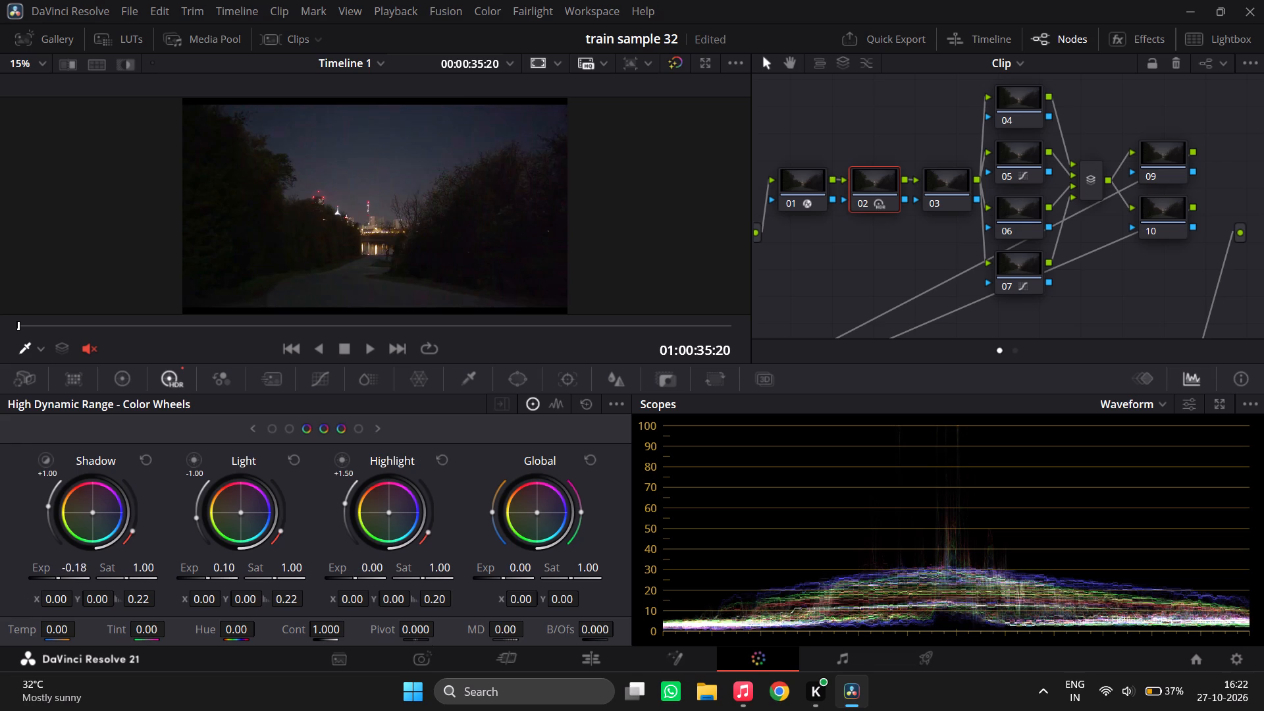
drag(617, 353, 650, 357)
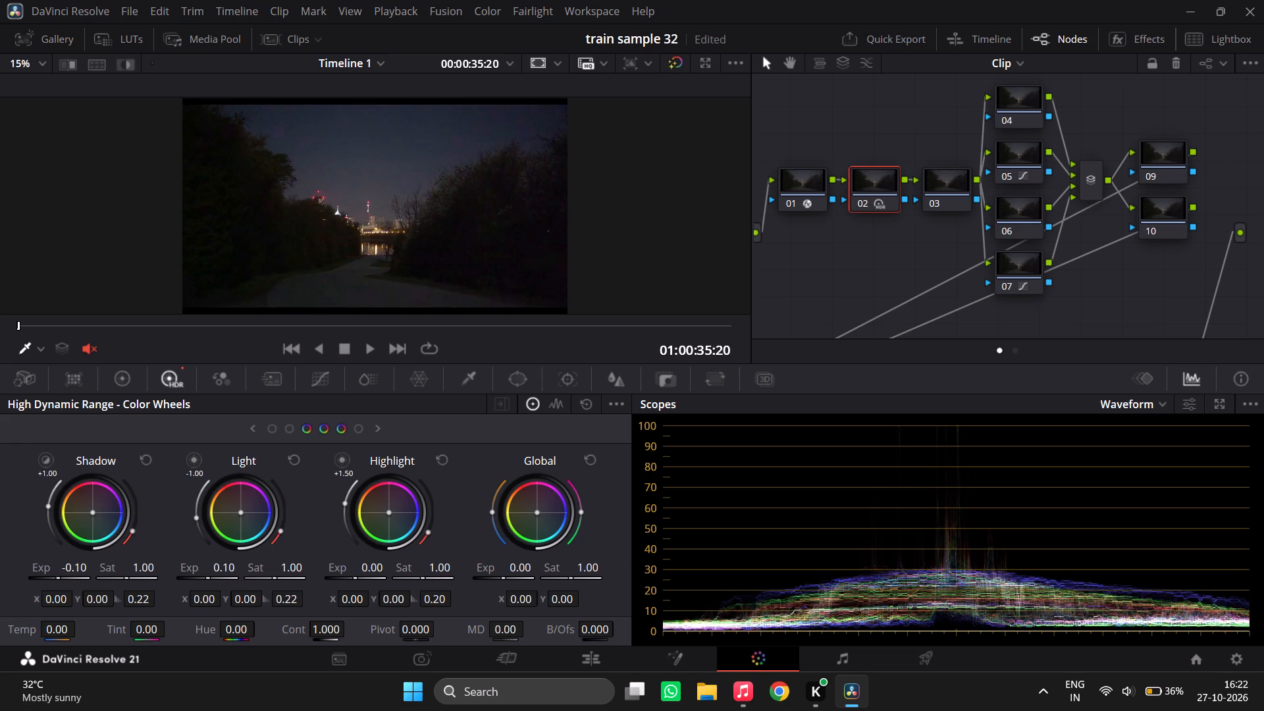
drag(650, 357, 664, 364)
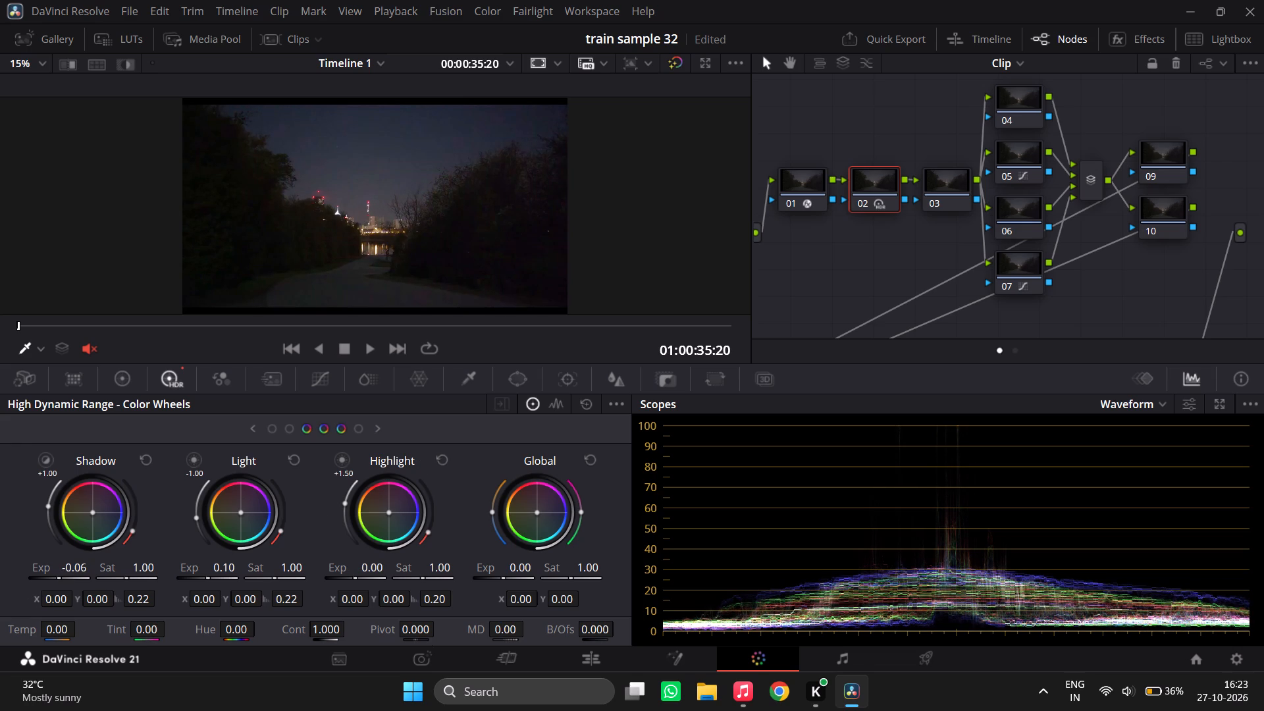
drag(664, 364, 615, 341)
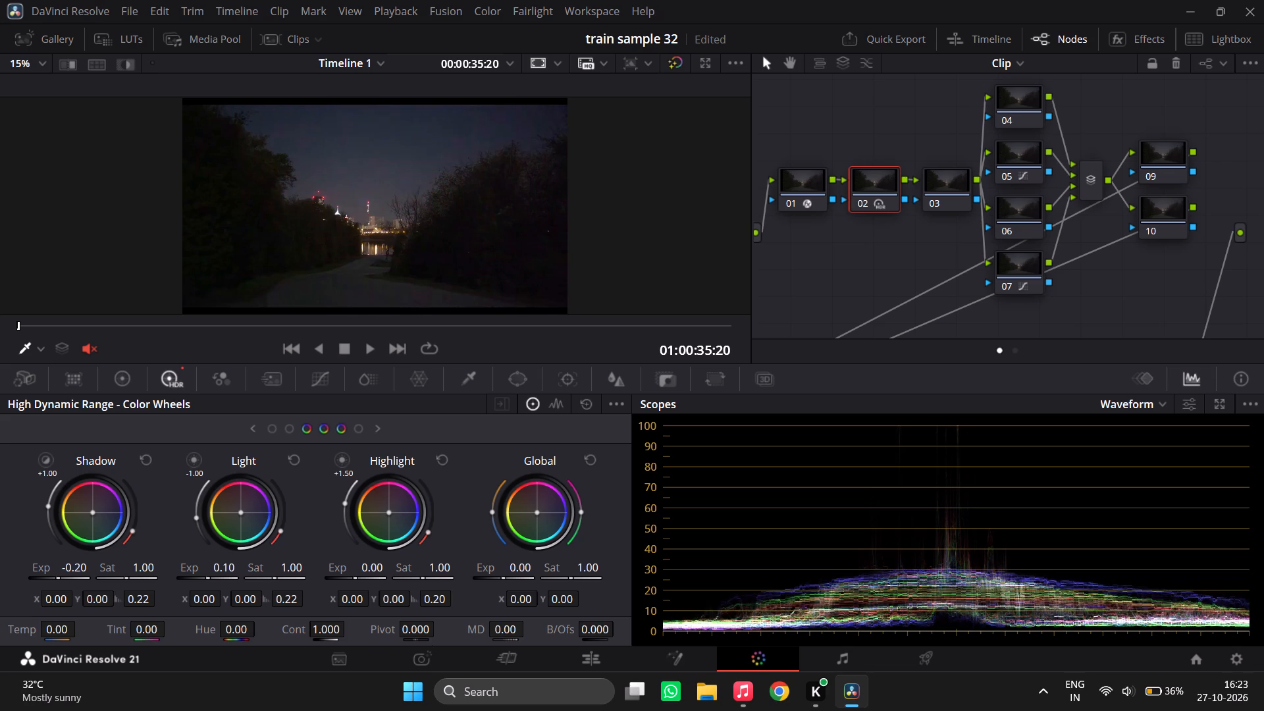
drag(615, 341, 662, 361)
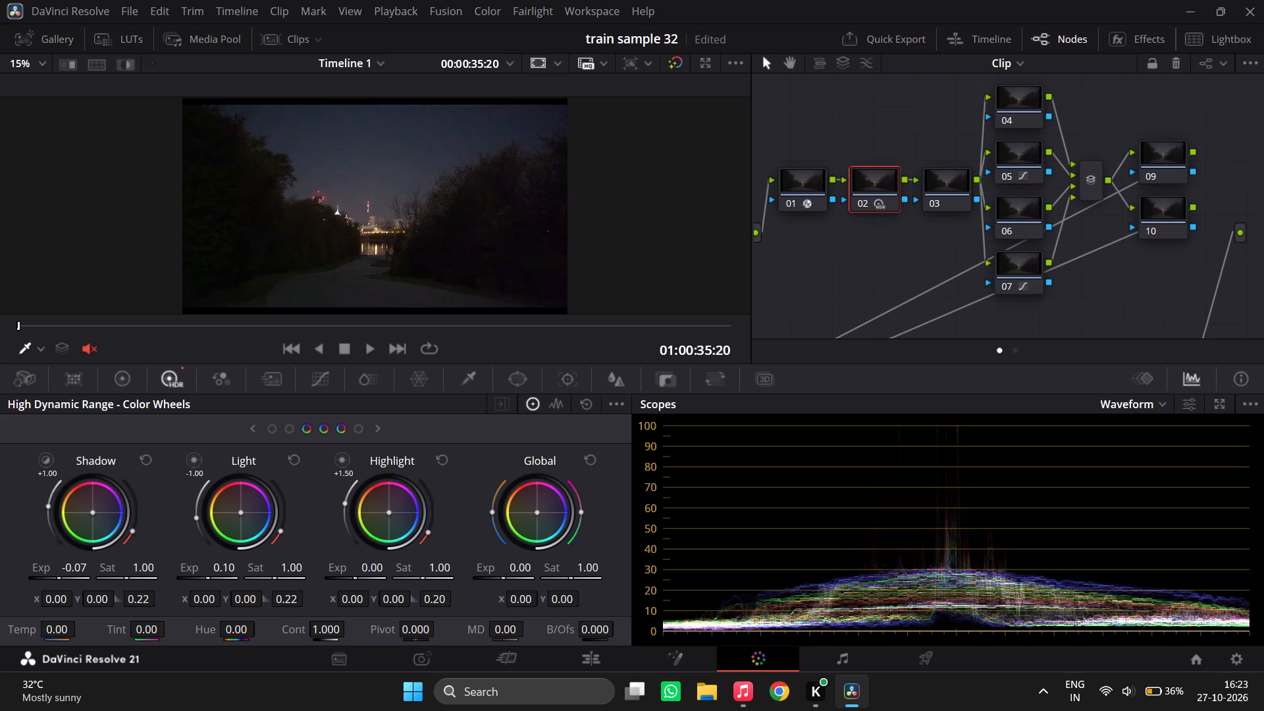
drag(662, 361, 664, 362)
key(ctrl+d)
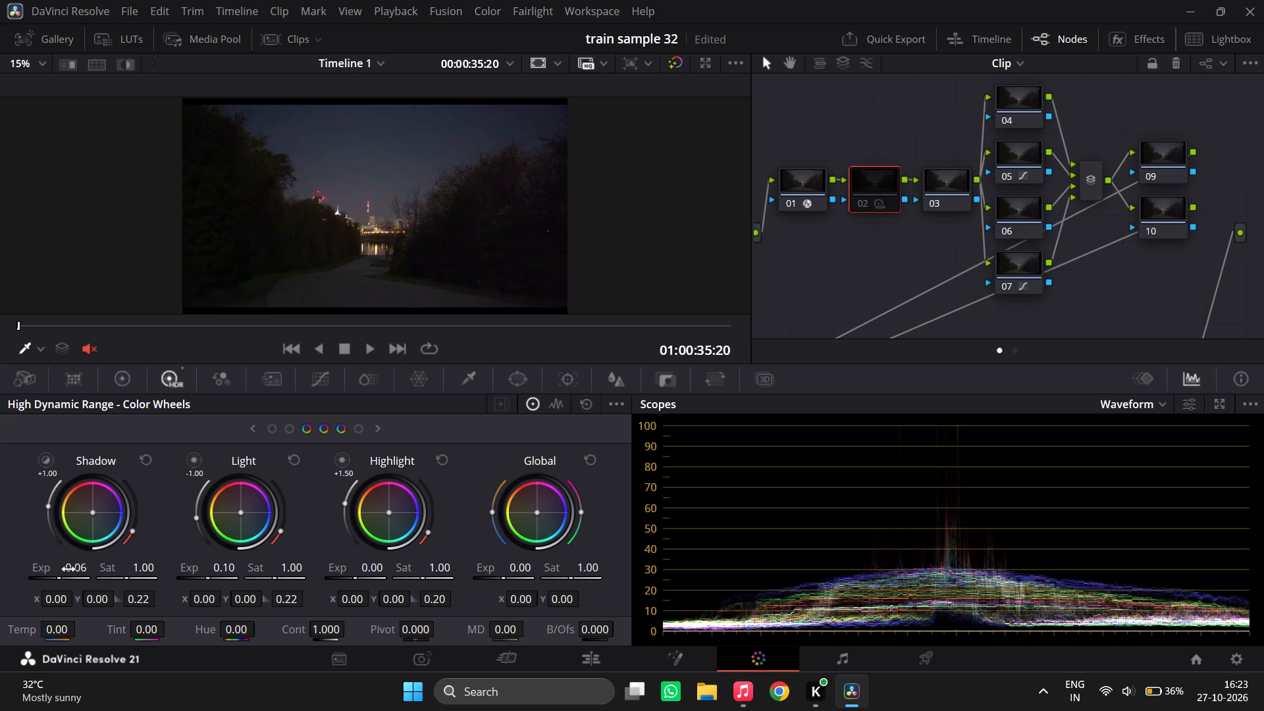
key(ctrl+d)
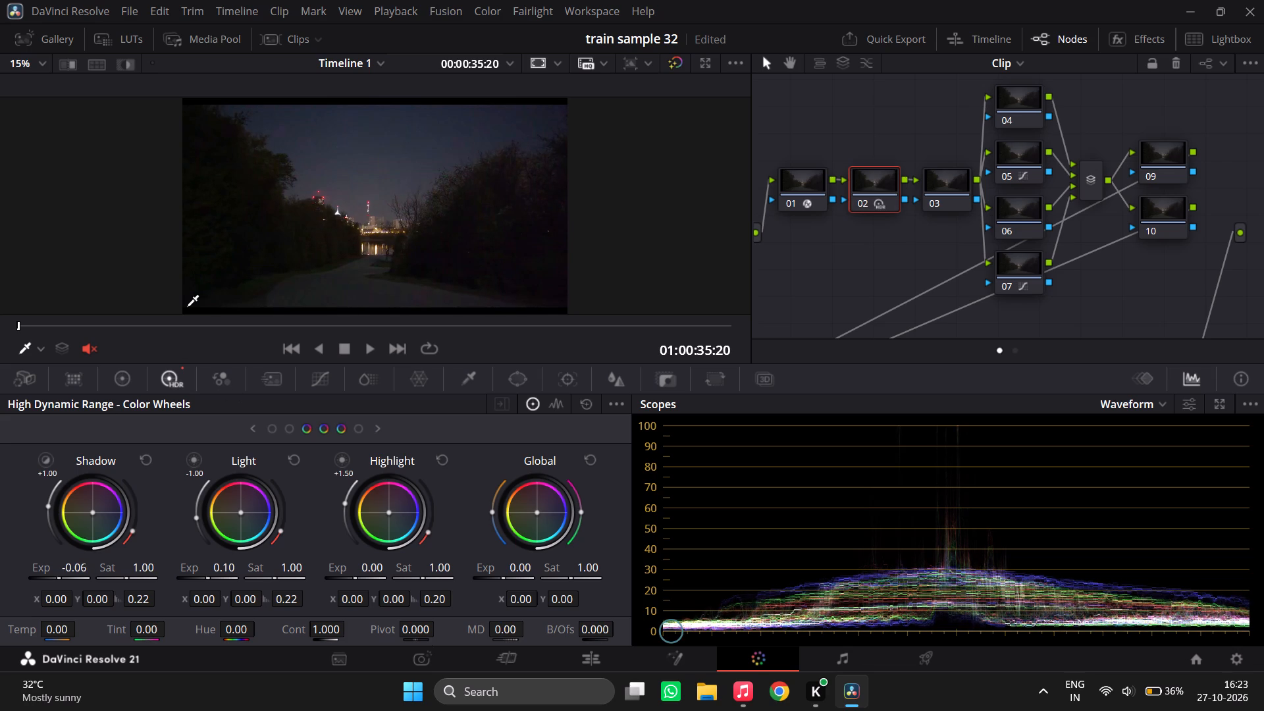
In node 02's primaries color wheels, set Gamma to -0.02 and Gain to 1.03, comparing with the node off and on.
click(127, 385)
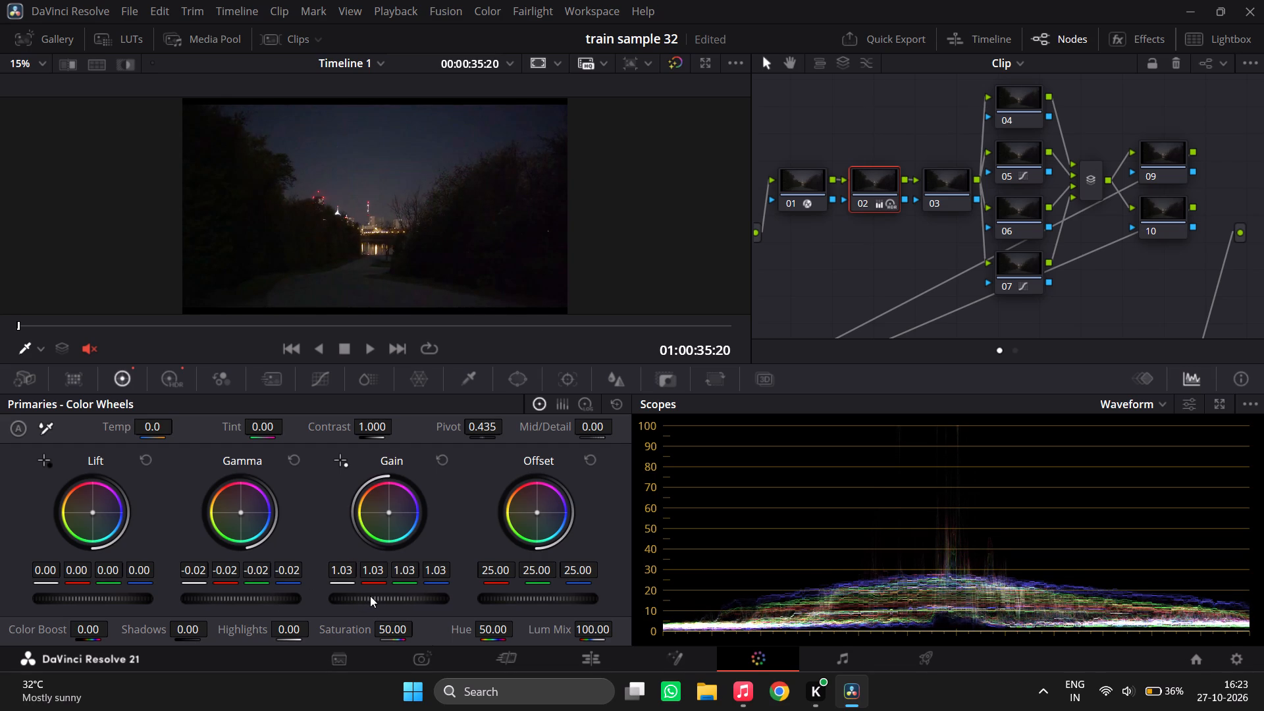
key(ctrl+d)
key(ctrl+d)
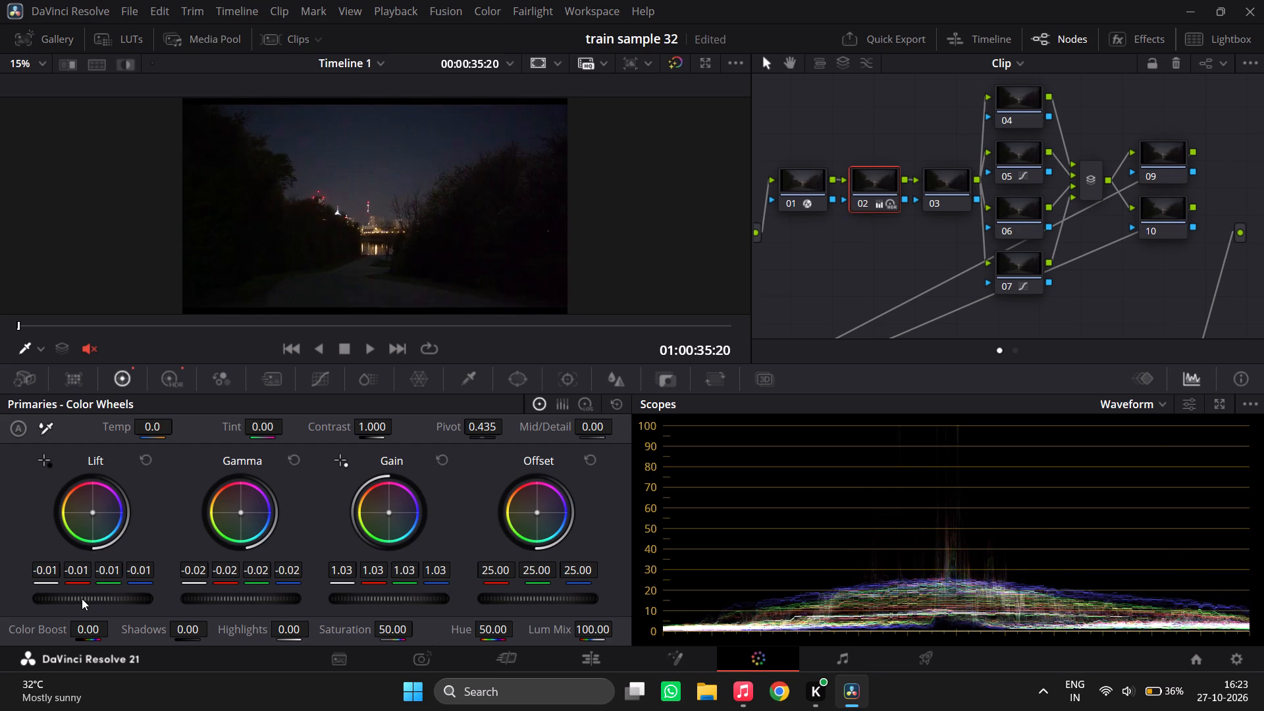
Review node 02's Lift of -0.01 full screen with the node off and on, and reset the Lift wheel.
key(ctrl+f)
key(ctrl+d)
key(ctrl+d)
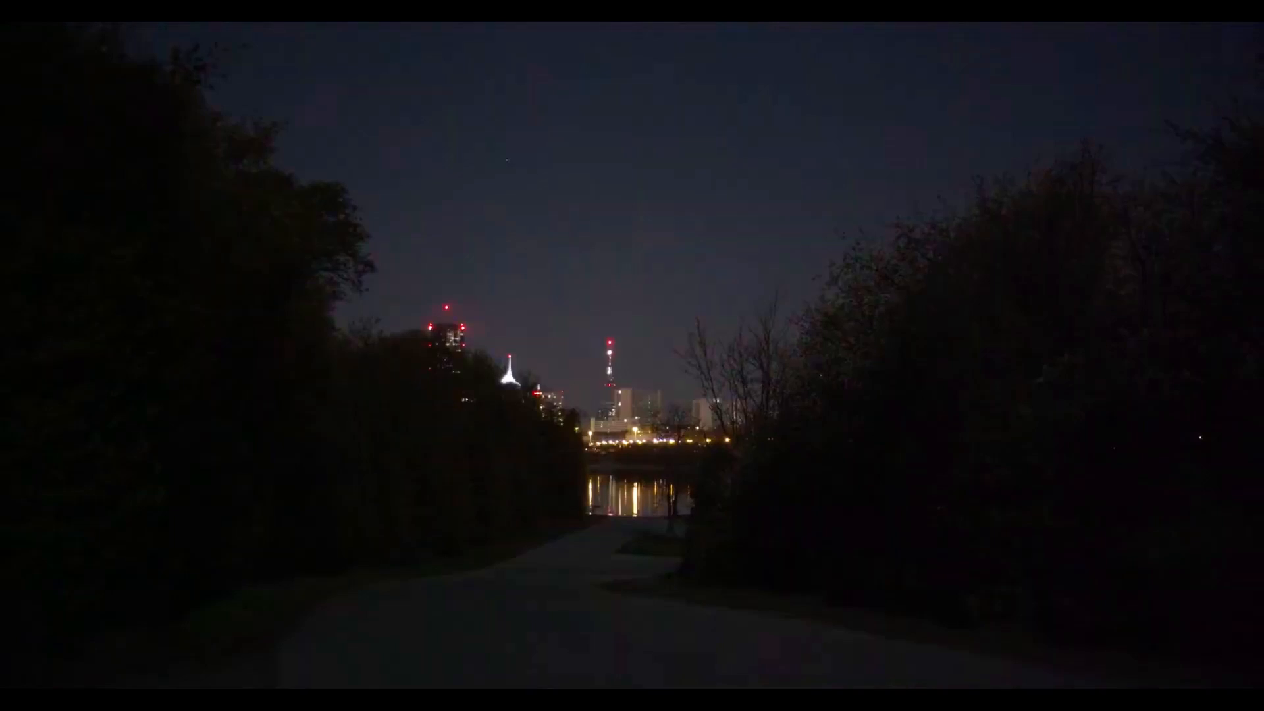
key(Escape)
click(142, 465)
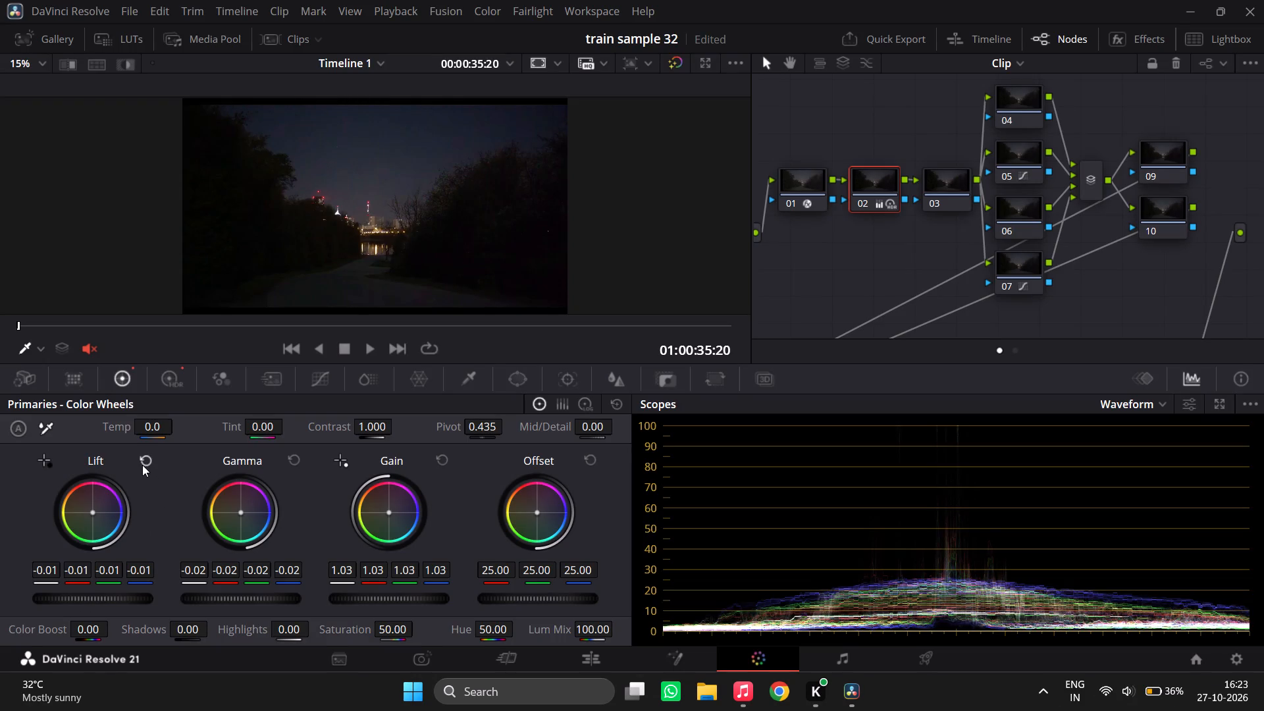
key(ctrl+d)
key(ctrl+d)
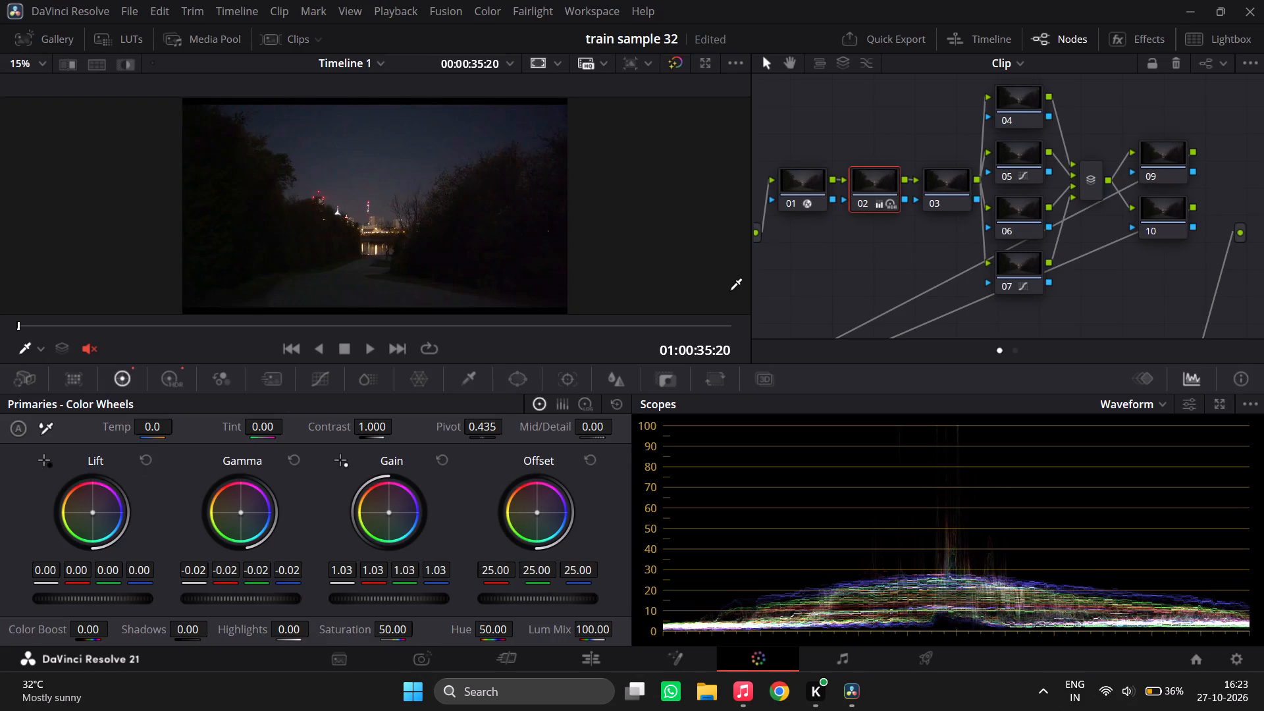
Select node 03.
click(943, 181)
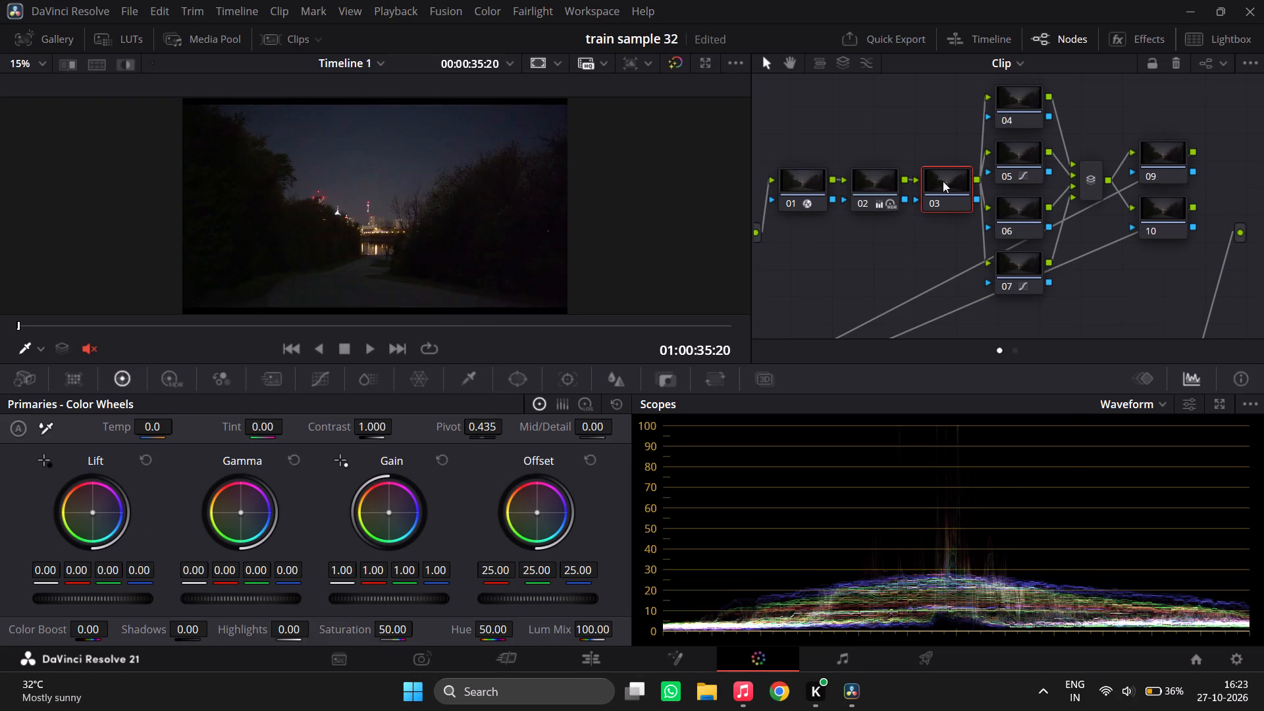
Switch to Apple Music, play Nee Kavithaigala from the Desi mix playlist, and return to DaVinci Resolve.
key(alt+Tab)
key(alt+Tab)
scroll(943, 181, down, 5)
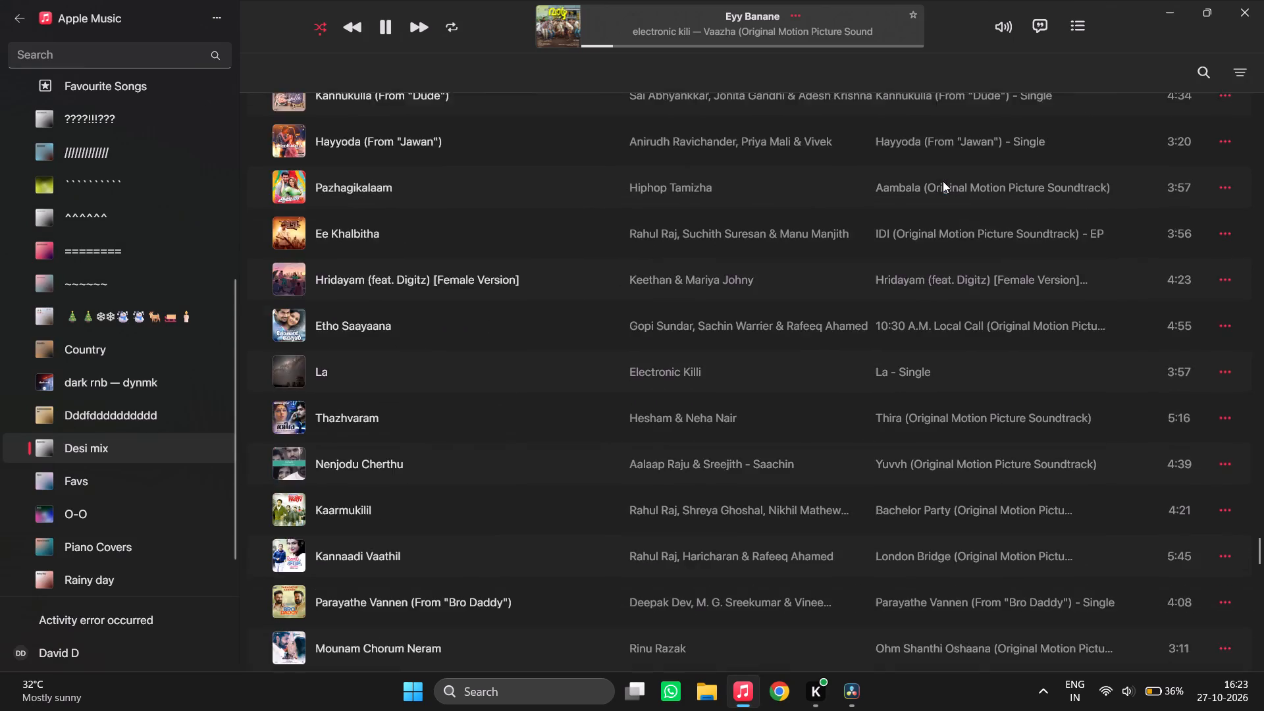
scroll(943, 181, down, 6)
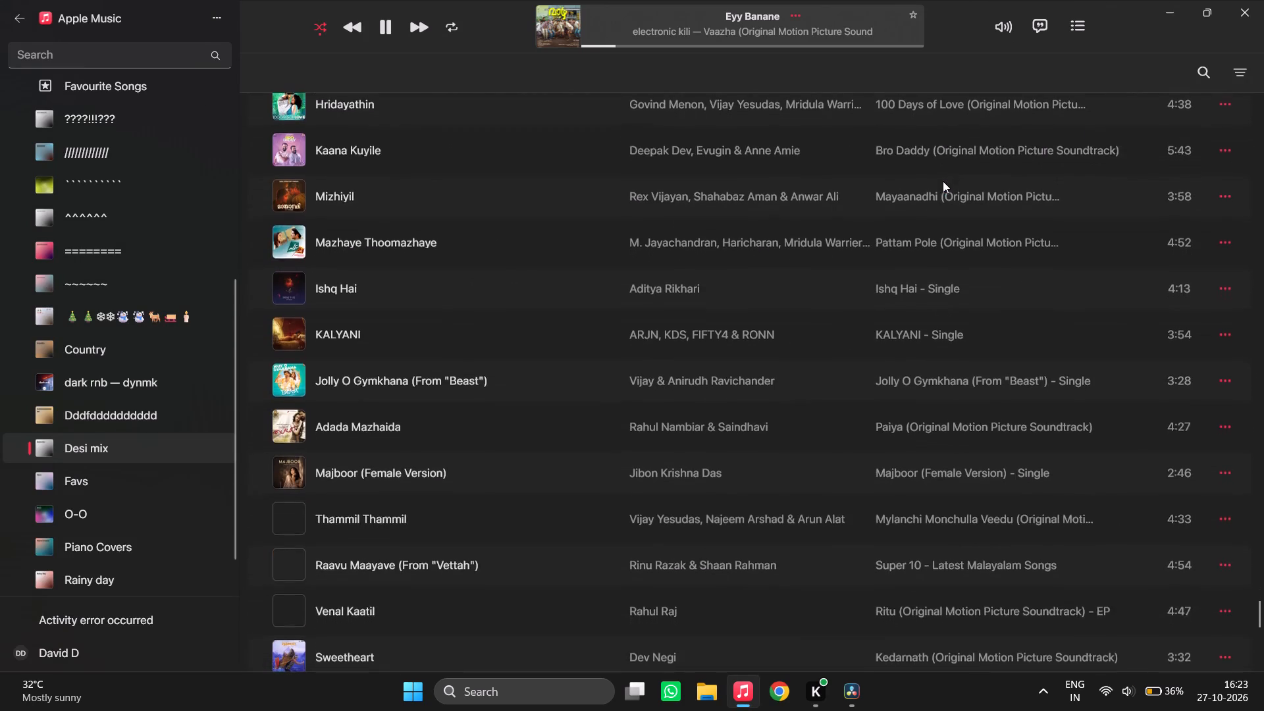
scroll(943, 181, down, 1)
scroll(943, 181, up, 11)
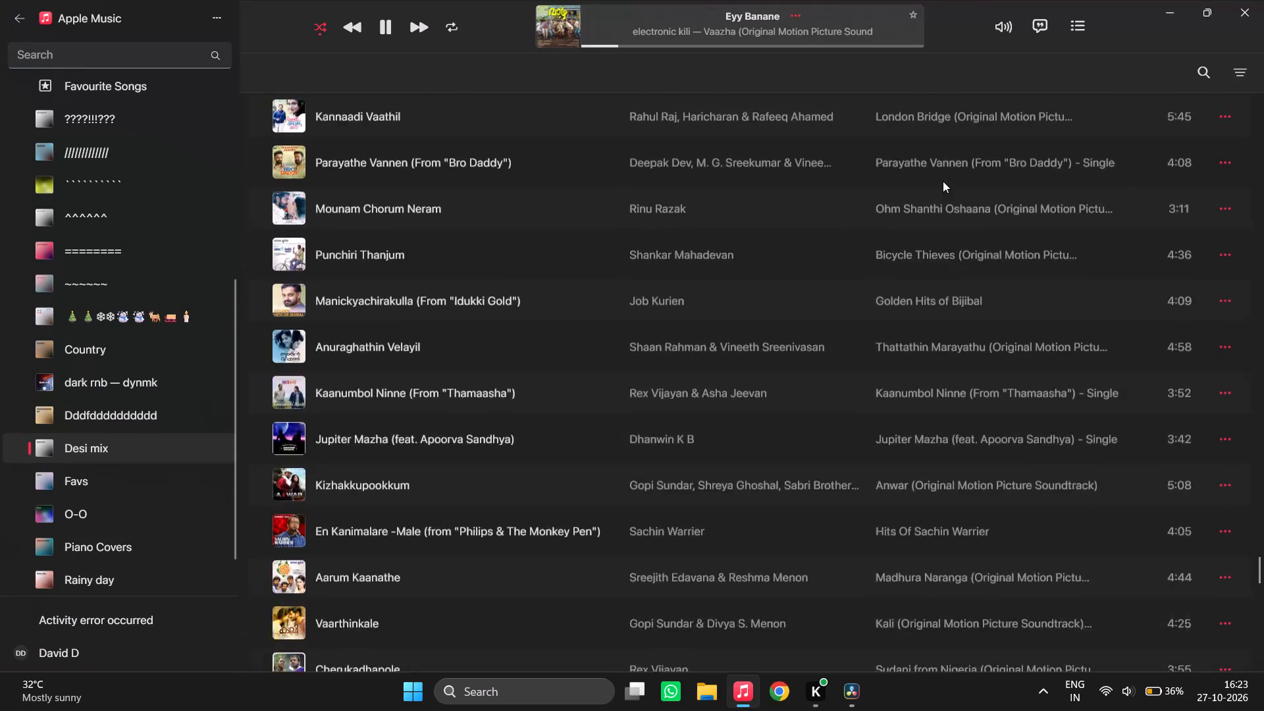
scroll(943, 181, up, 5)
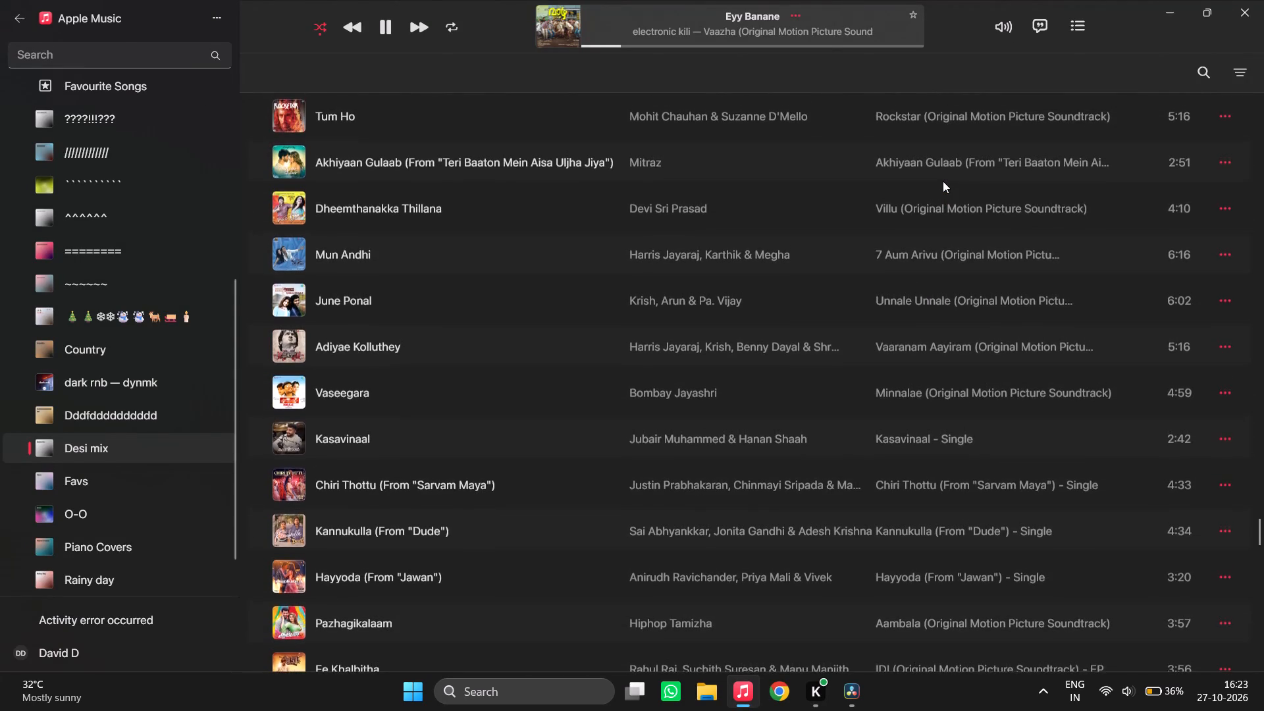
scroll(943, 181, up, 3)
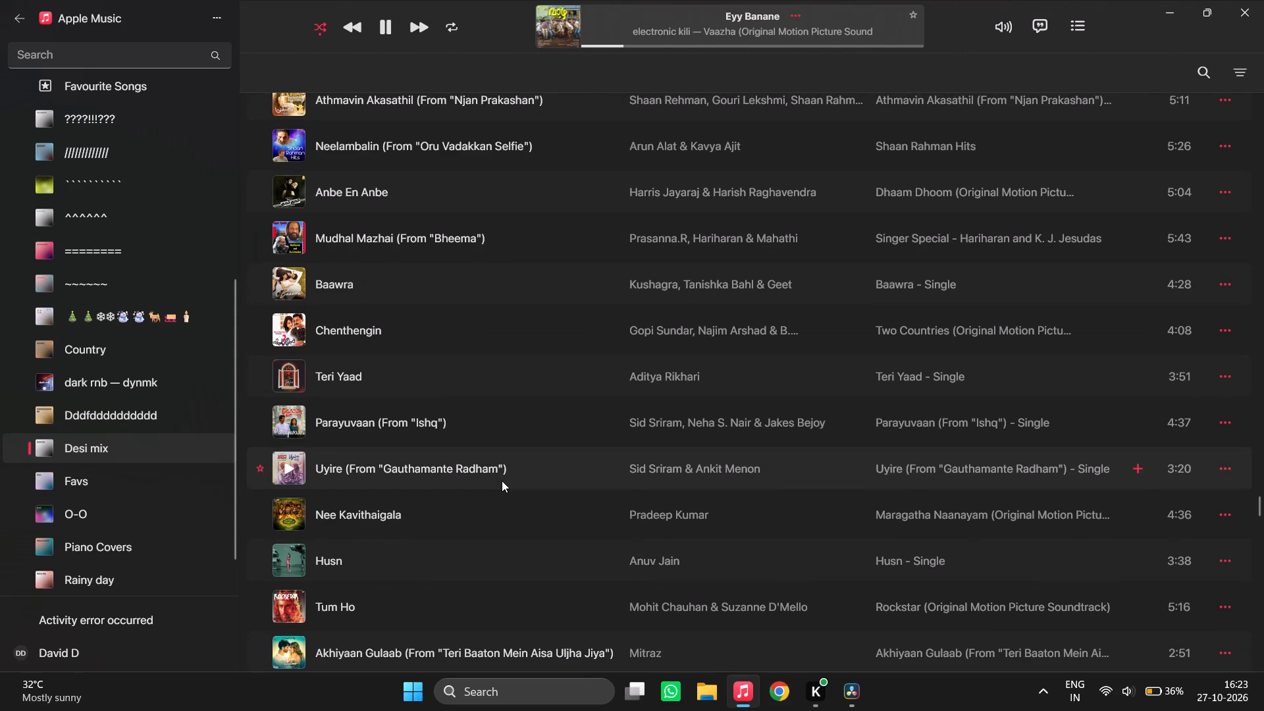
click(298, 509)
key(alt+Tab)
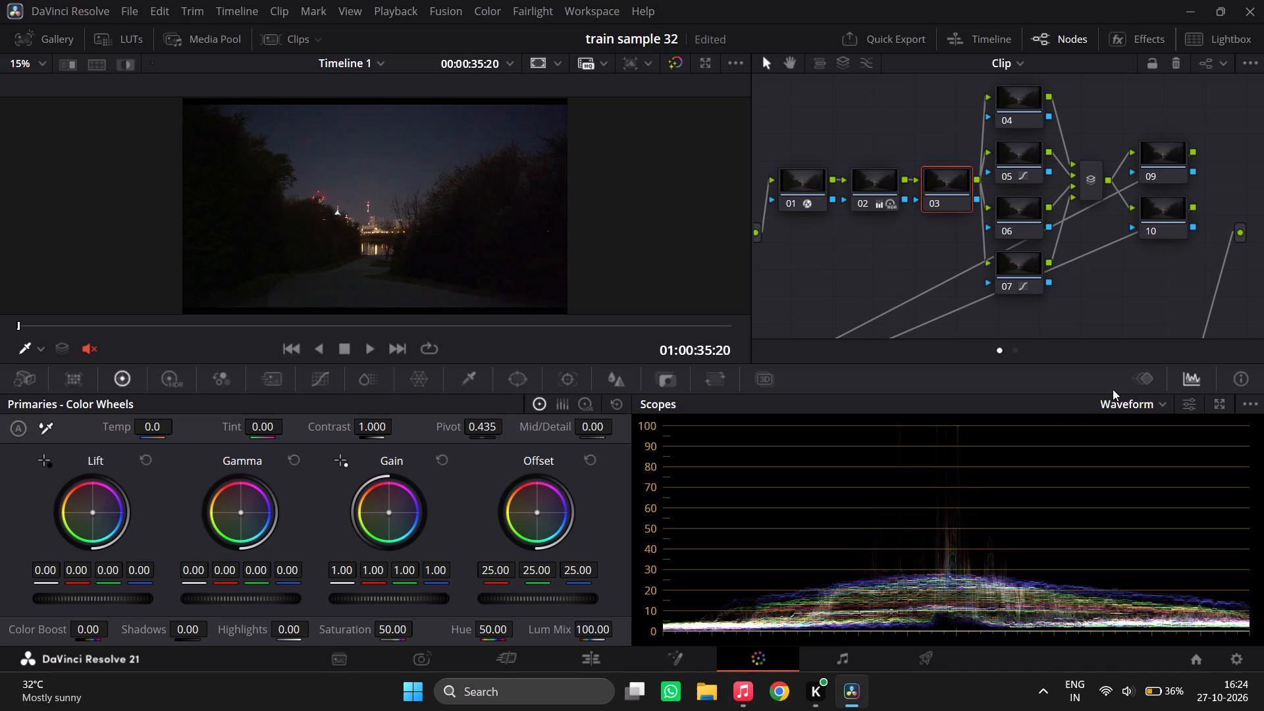
Change the scope display from Waveform to Parade.
click(1134, 401)
click(1130, 431)
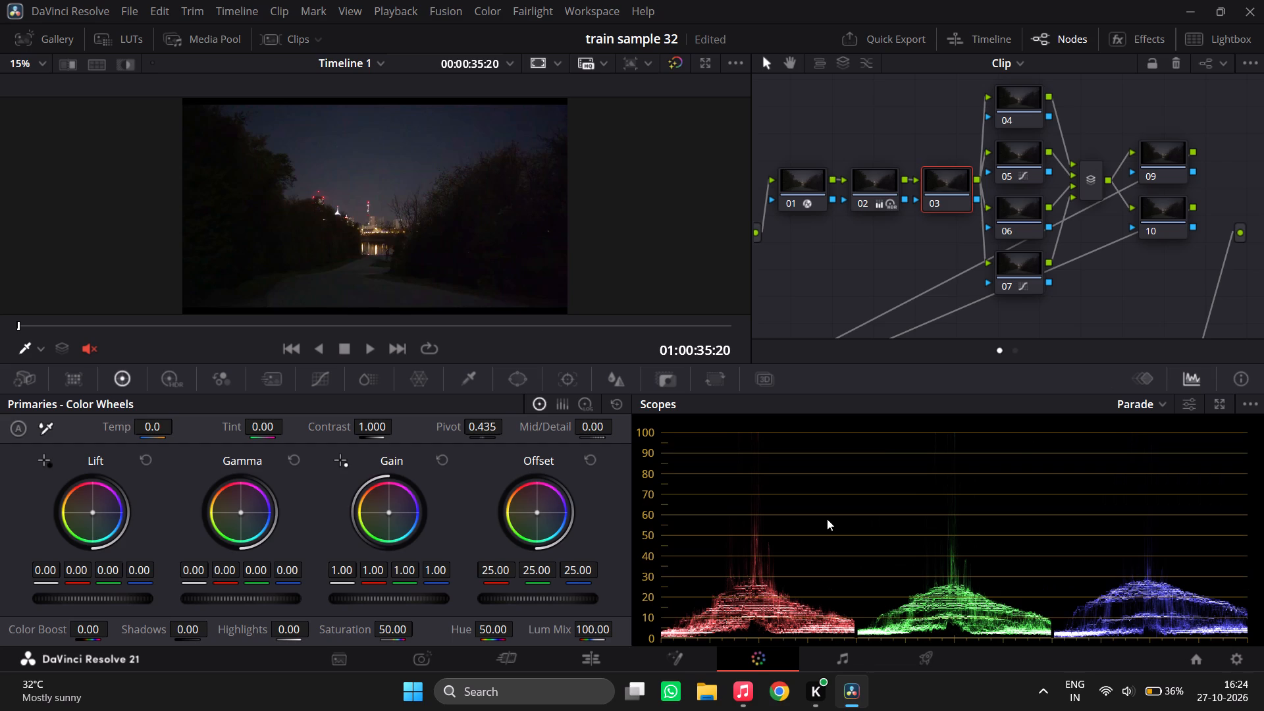
Examine the clip's colour on the Vectorscope and return to the Parade scope.
click(1159, 407)
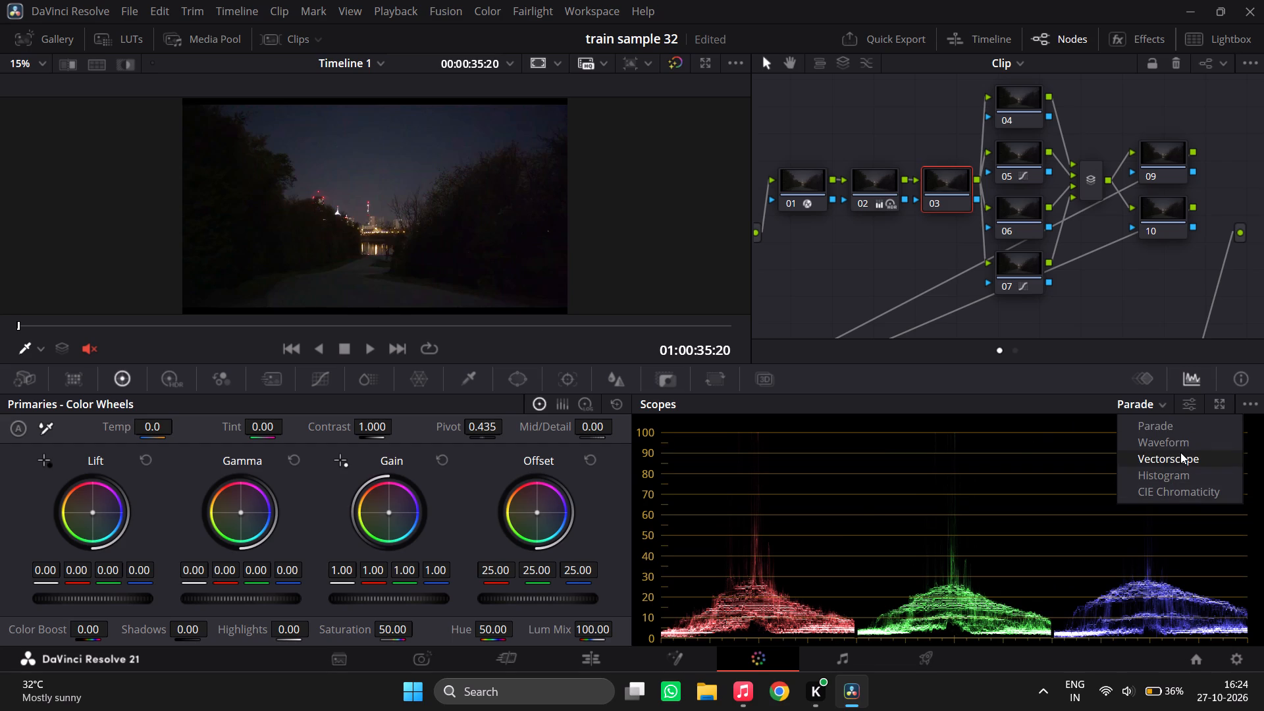
click(1180, 452)
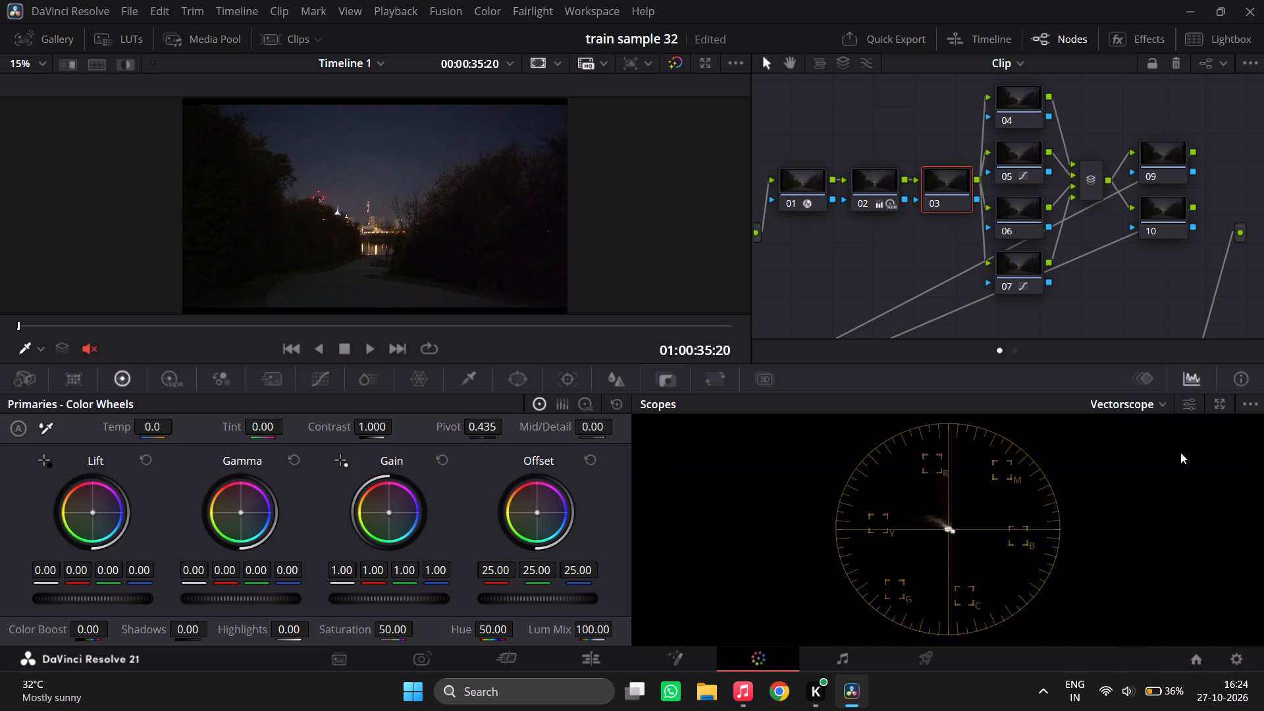
click(1144, 401)
click(1145, 421)
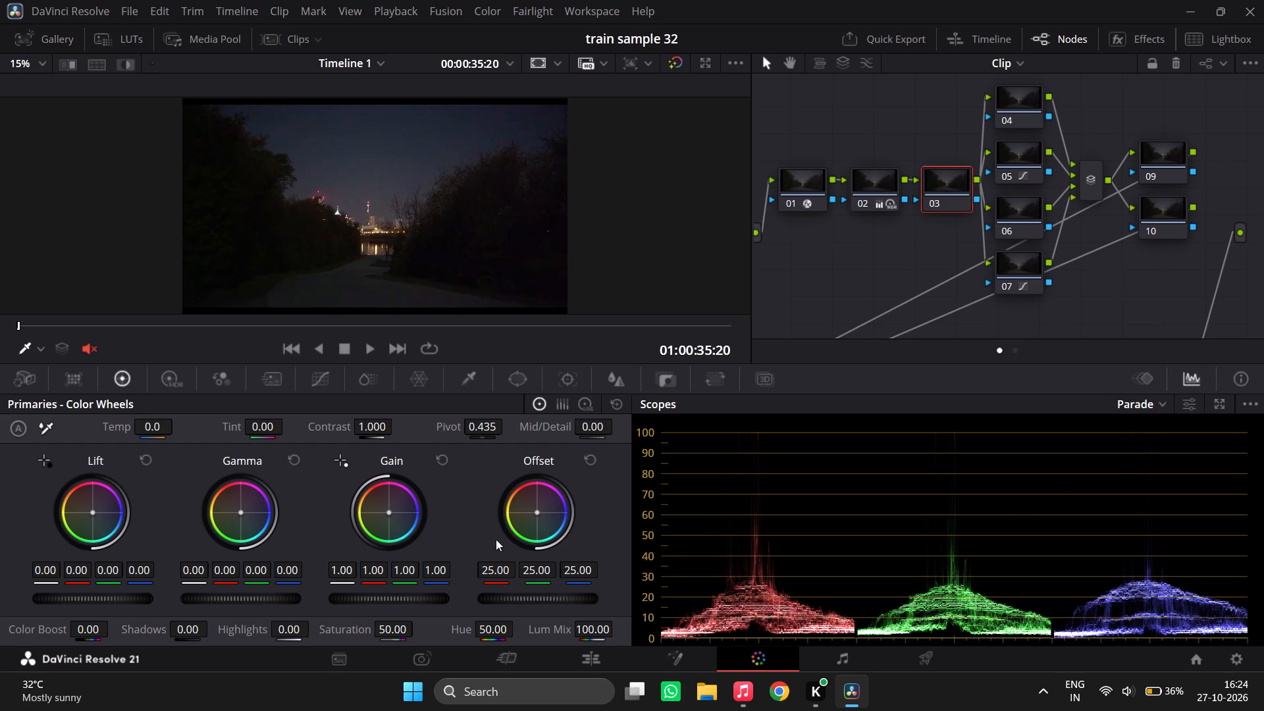
Lower node 03's red Offset to 24.04.
drag(494, 569, 485, 569)
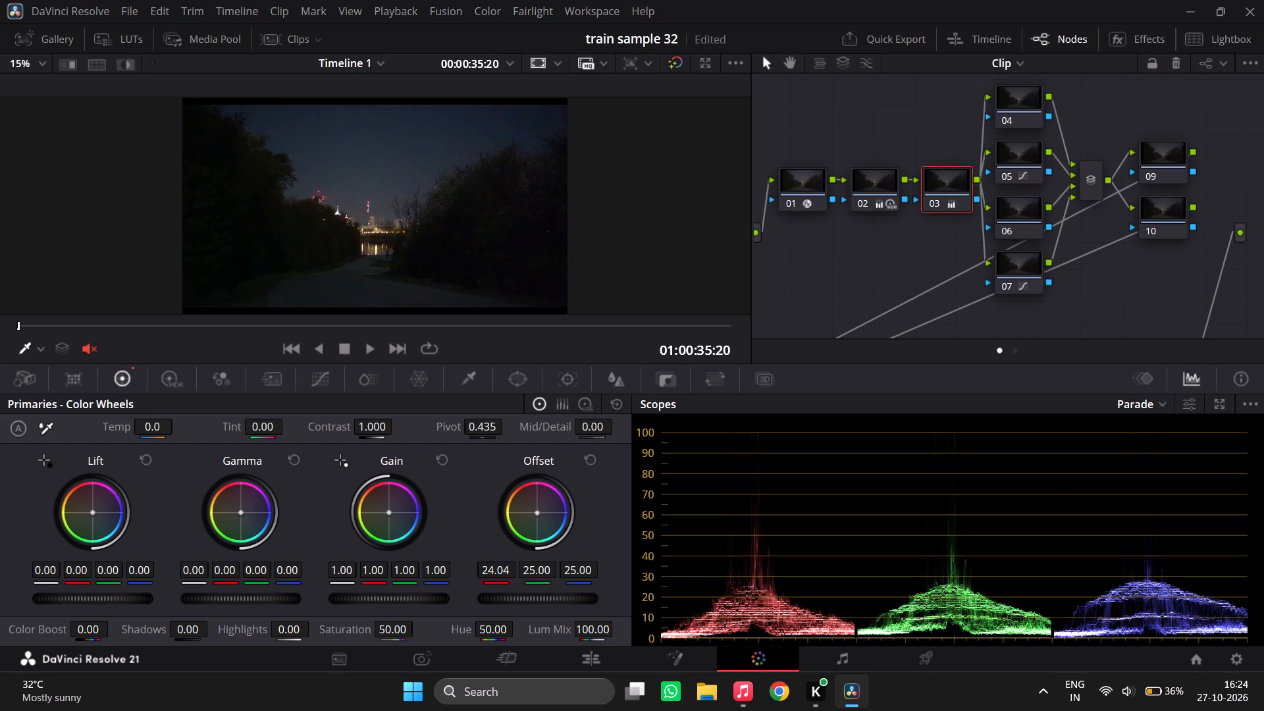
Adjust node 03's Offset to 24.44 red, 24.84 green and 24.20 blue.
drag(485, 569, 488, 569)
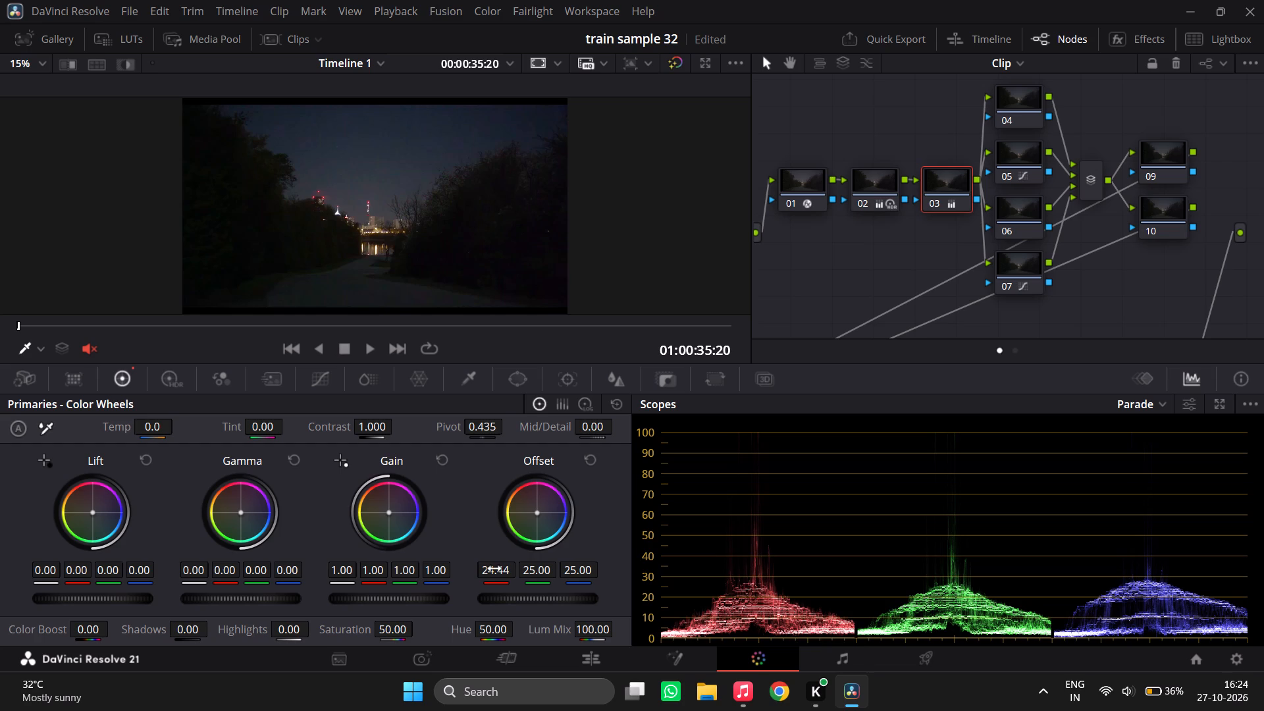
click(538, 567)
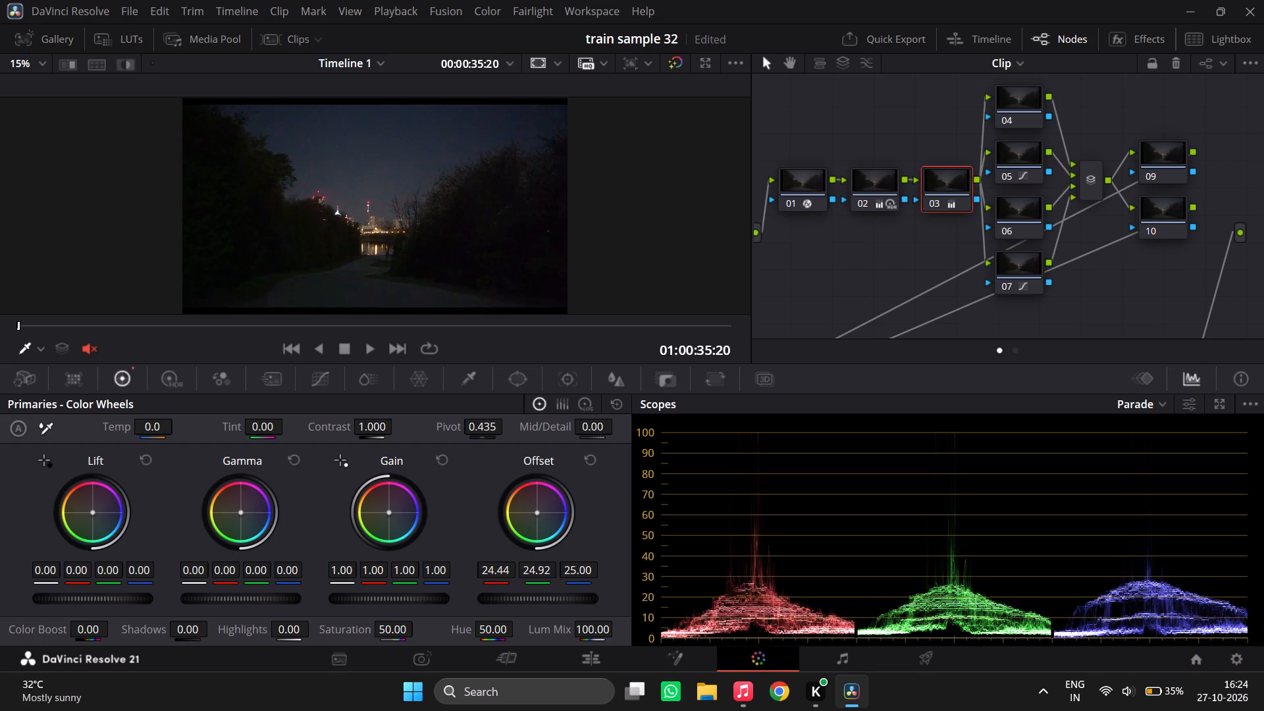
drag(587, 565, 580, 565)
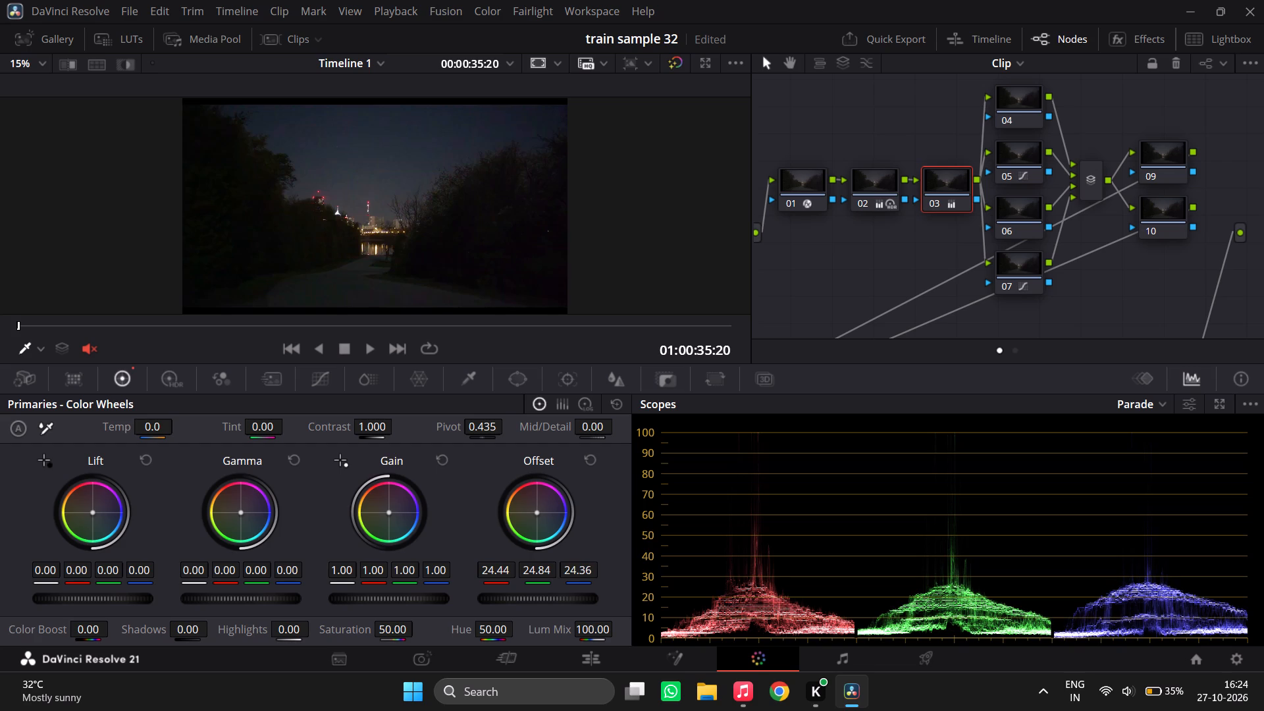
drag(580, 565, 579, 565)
Compare the image with node 03 disabled and enabled, including in the full-screen viewer.
key(ctrl+d)
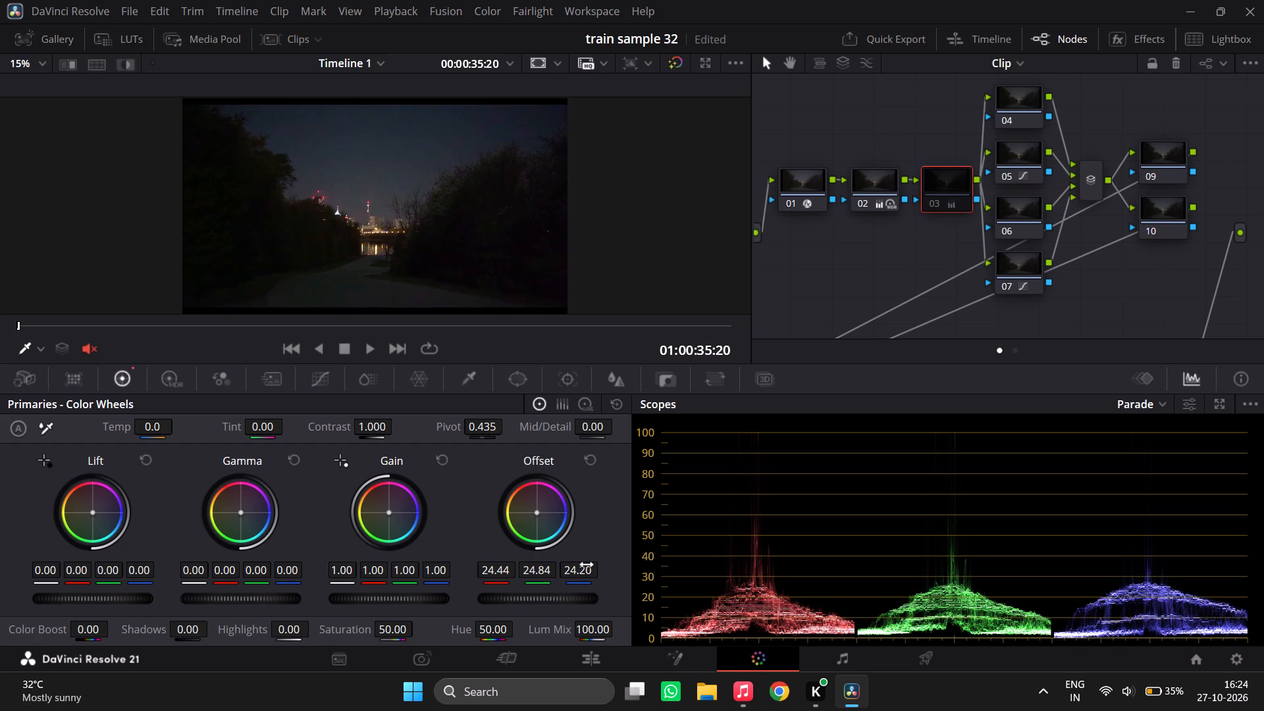
key(ctrl+d)
key(ctrl+f)
key(ctrl+d)
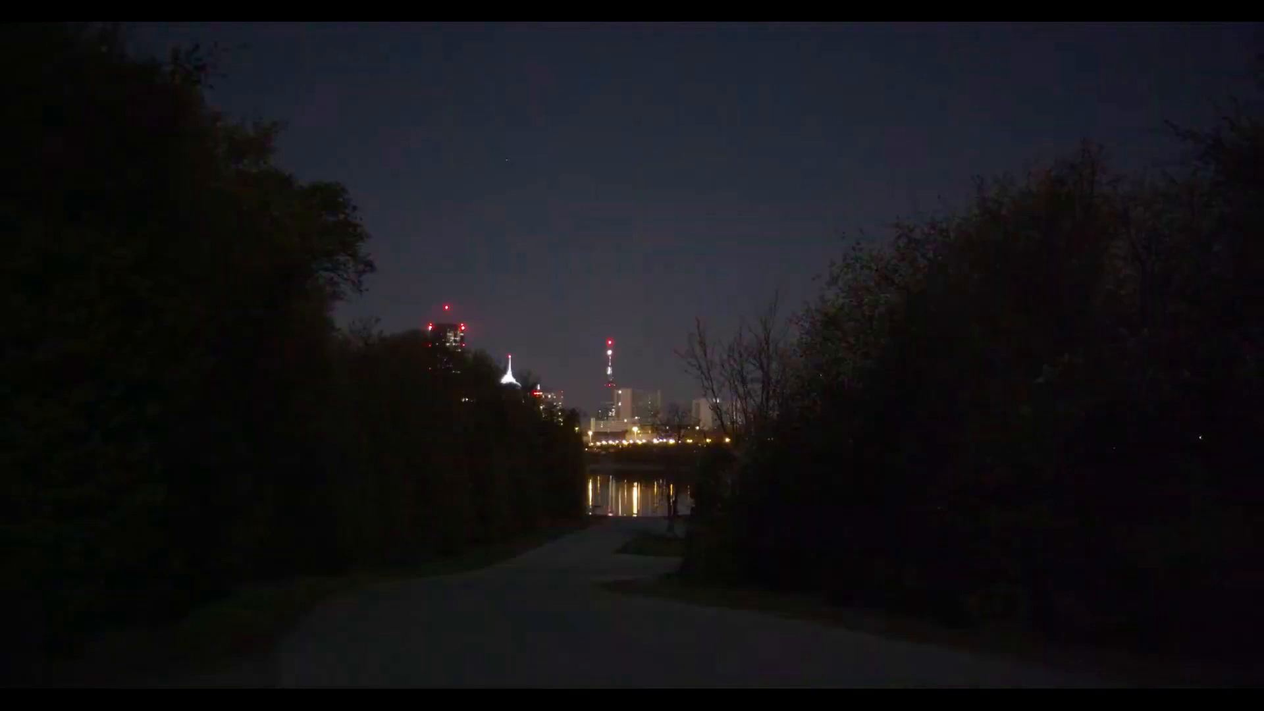
key(ctrl+d)
key(ctrl+d)
key(ctrl+d)
key(Escape)
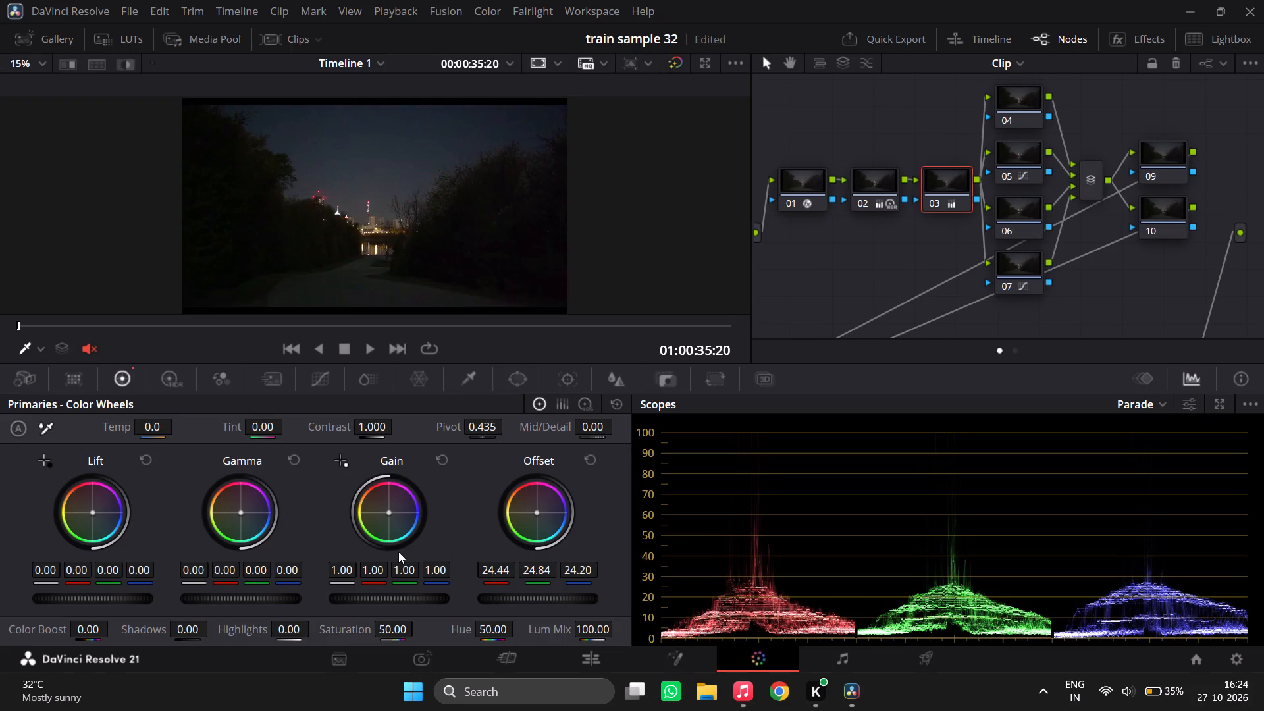
Reset node 03's Offset wheel.
click(584, 461)
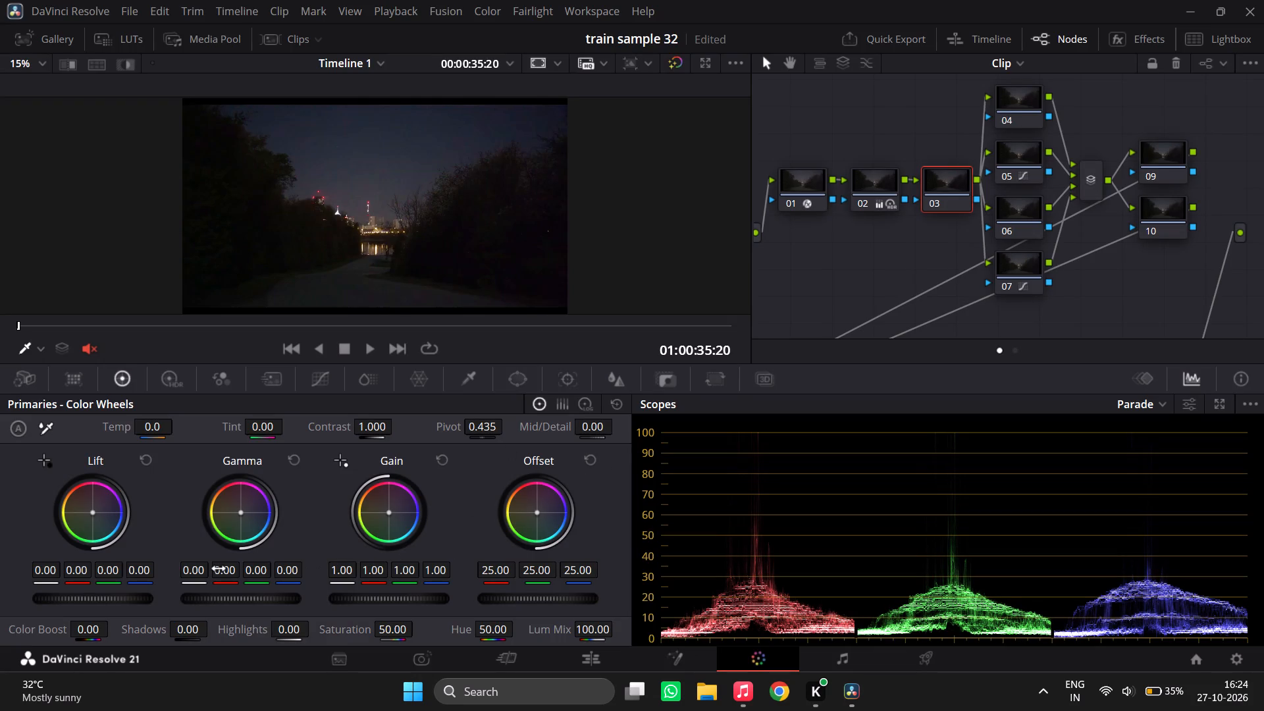
Set node 03's red Gamma to -0.01, and its green and blue Gain to 0.99 each.
drag(218, 569, 206, 570)
key(ctrl+d)
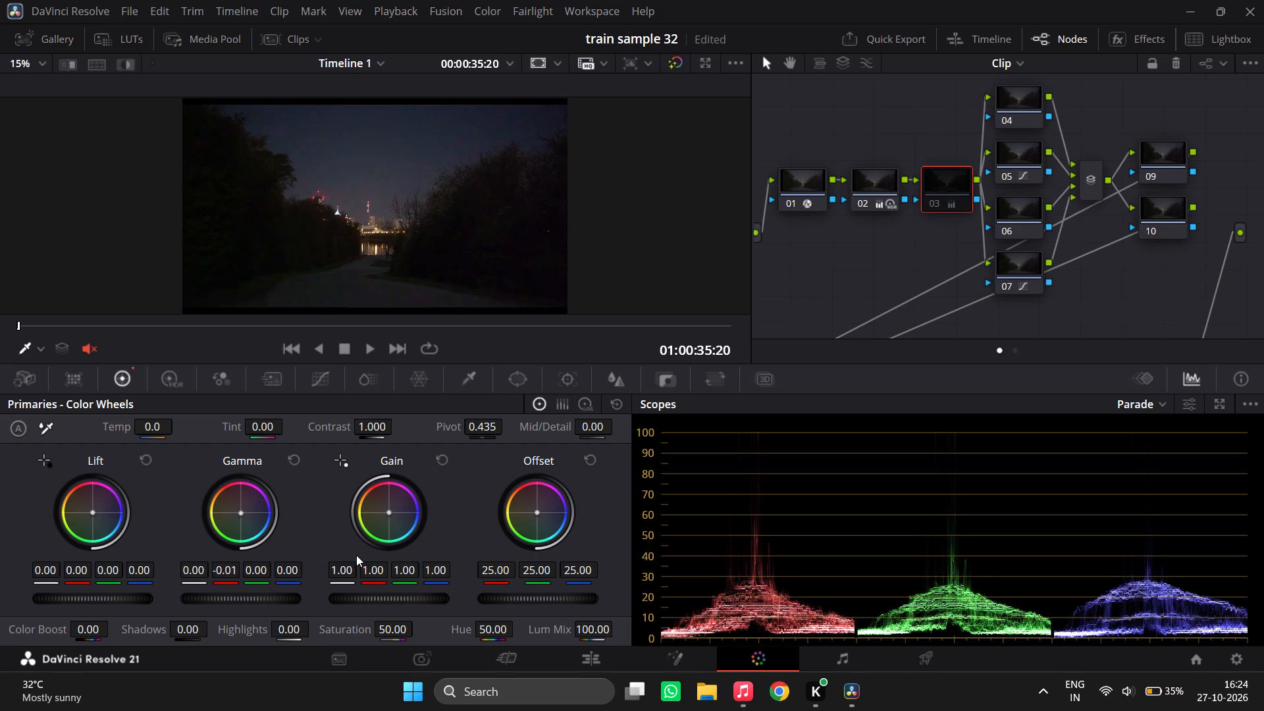
key(ctrl+d)
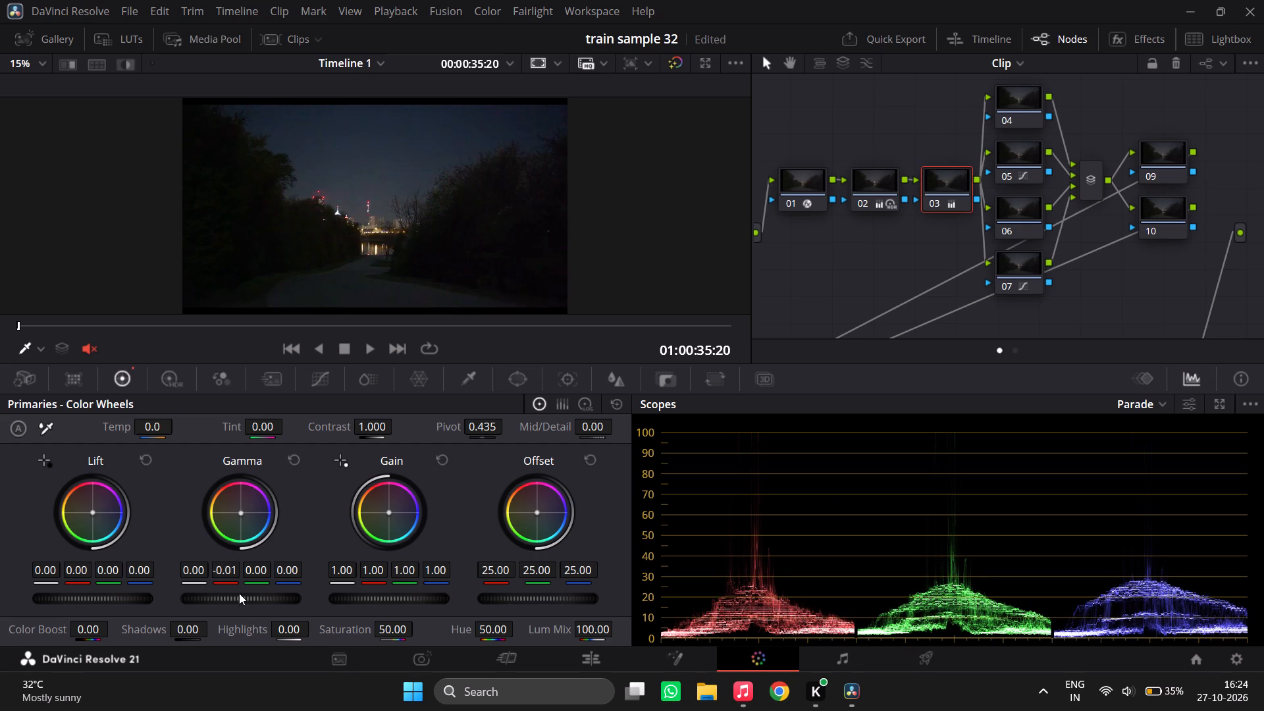
click(407, 571)
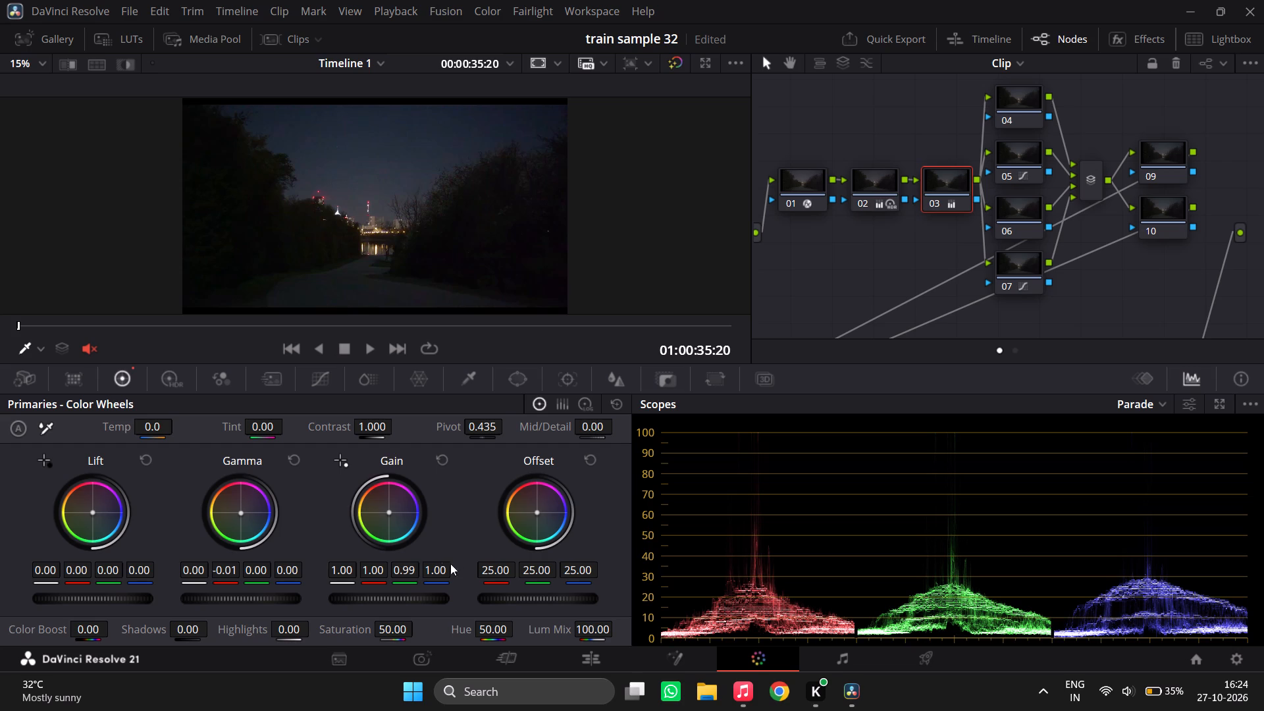
click(444, 568)
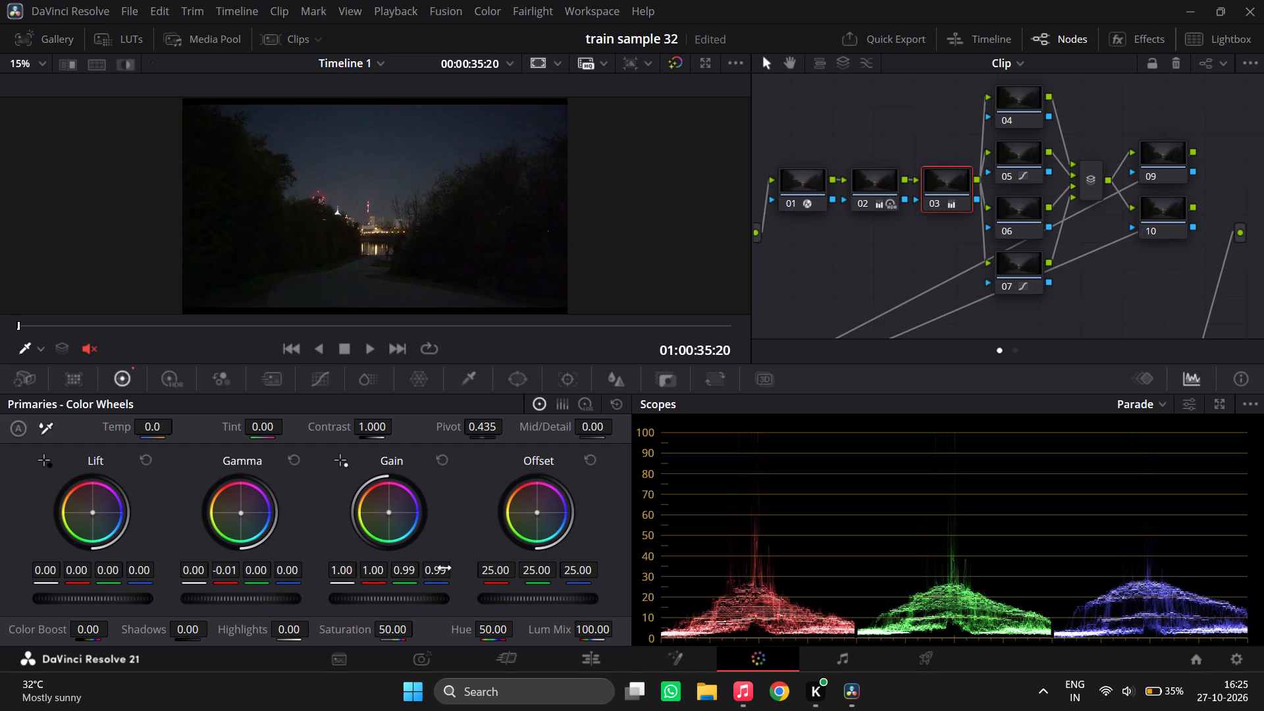
Compare the new colour balance with node 03 disabled and enabled, in the normal and full-screen viewers.
key(ctrl+d)
key(ctrl+d)
key(ctrl+d)
key(ctrl+d)
key(ctrl+f)
key(ctrl+d)
key(ctrl+d)
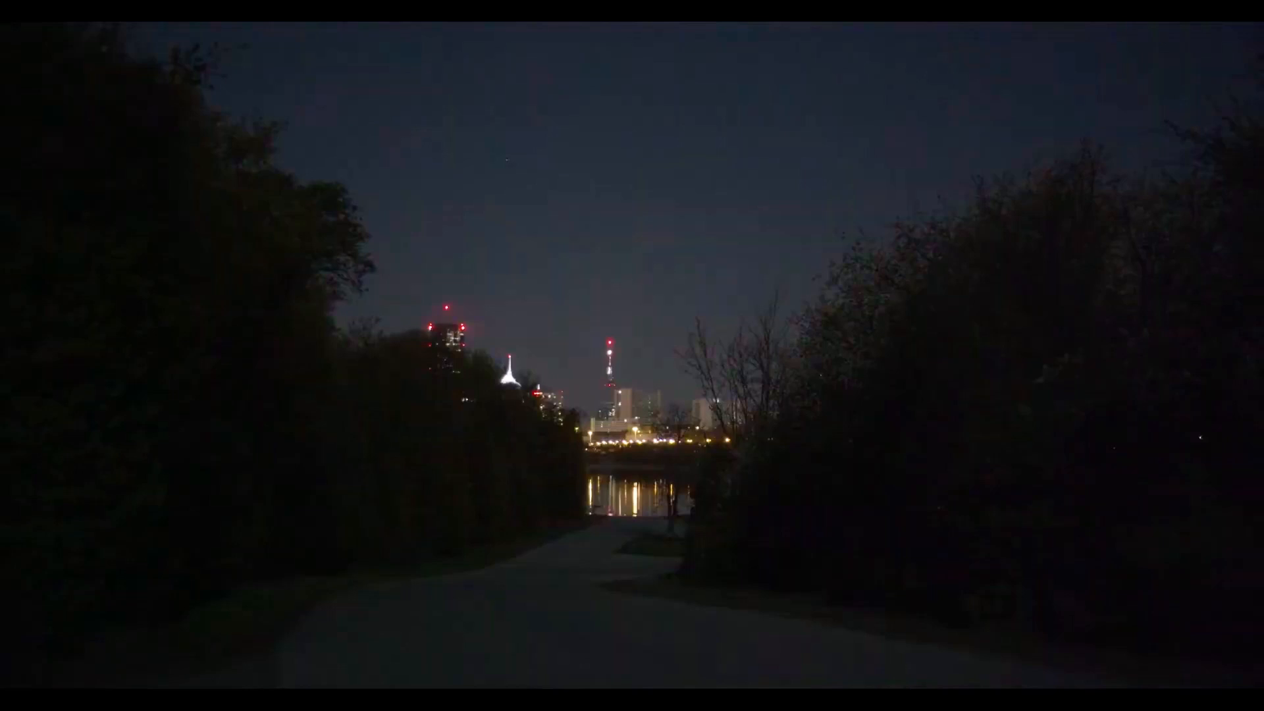
key(ctrl+d)
key(ctrl+d)
key(Escape)
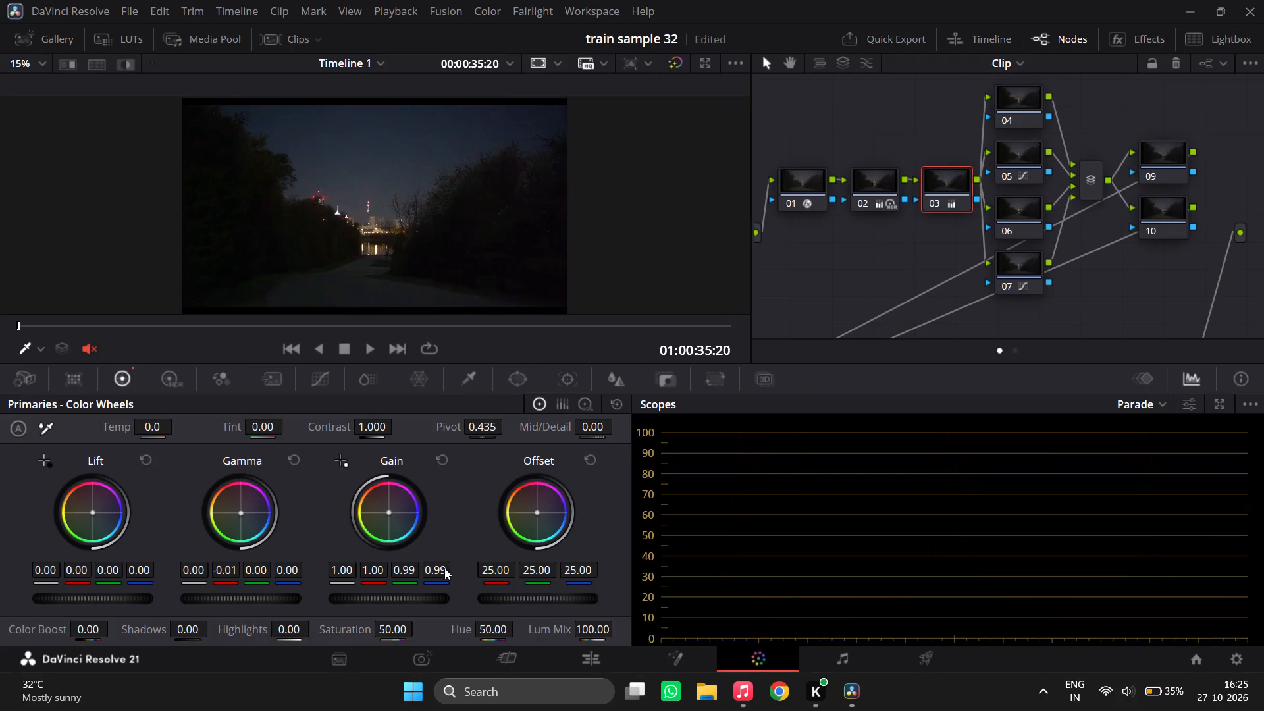
Examine node 03's effect on the Vectorscope by disabling and re-enabling the node.
click(1152, 409)
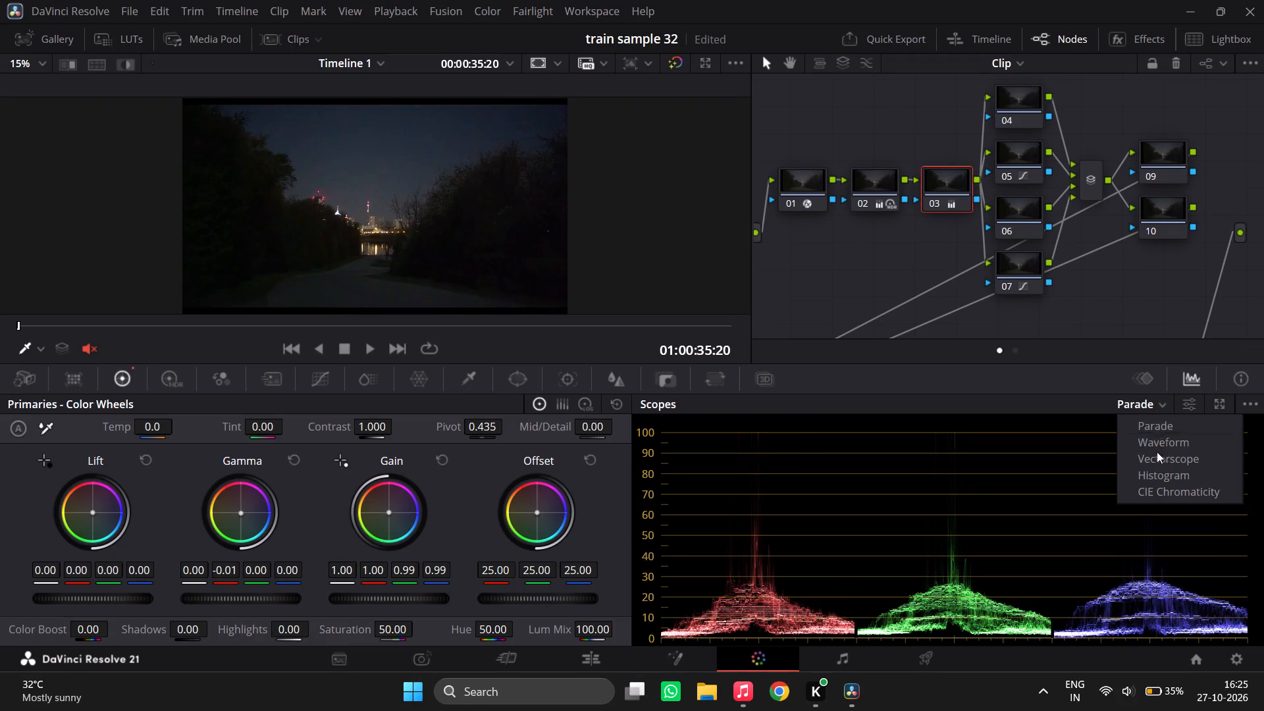
click(1157, 465)
key(ctrl+d)
key(ctrl+d)
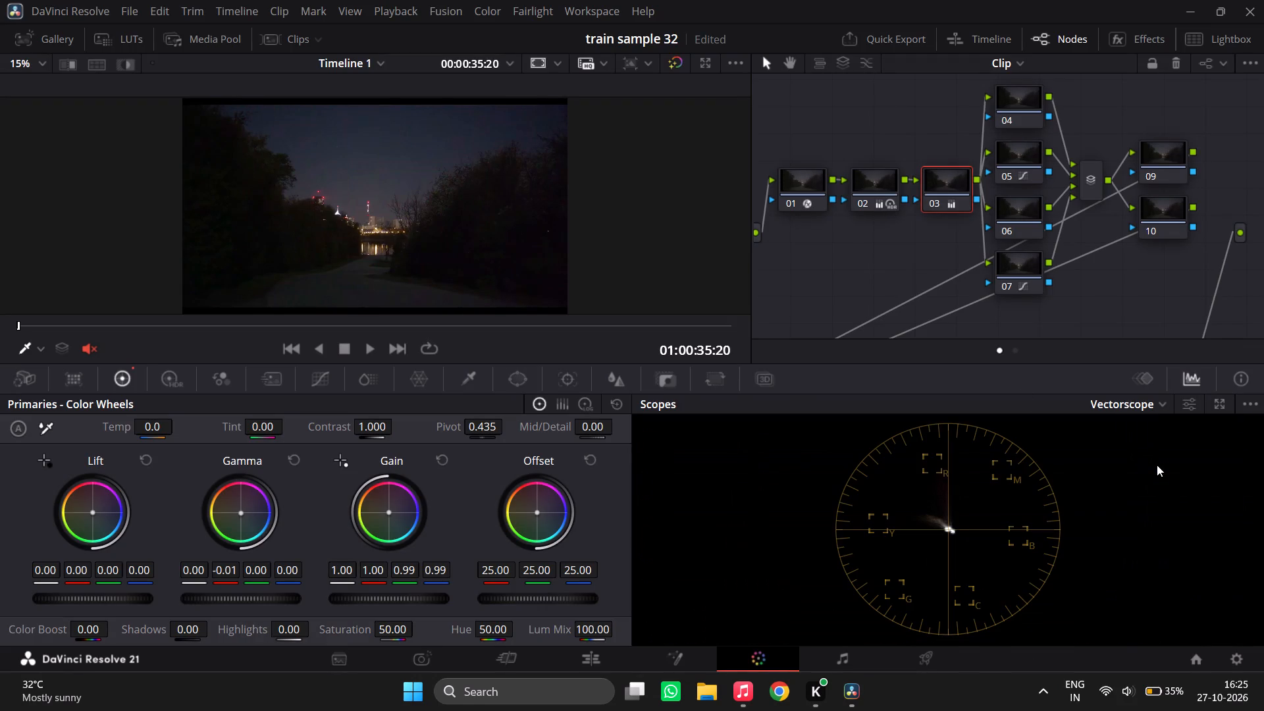
key(ctrl+d)
key(ctrl+d)
Change the scope display from Vectorscope to Waveform.
click(1159, 403)
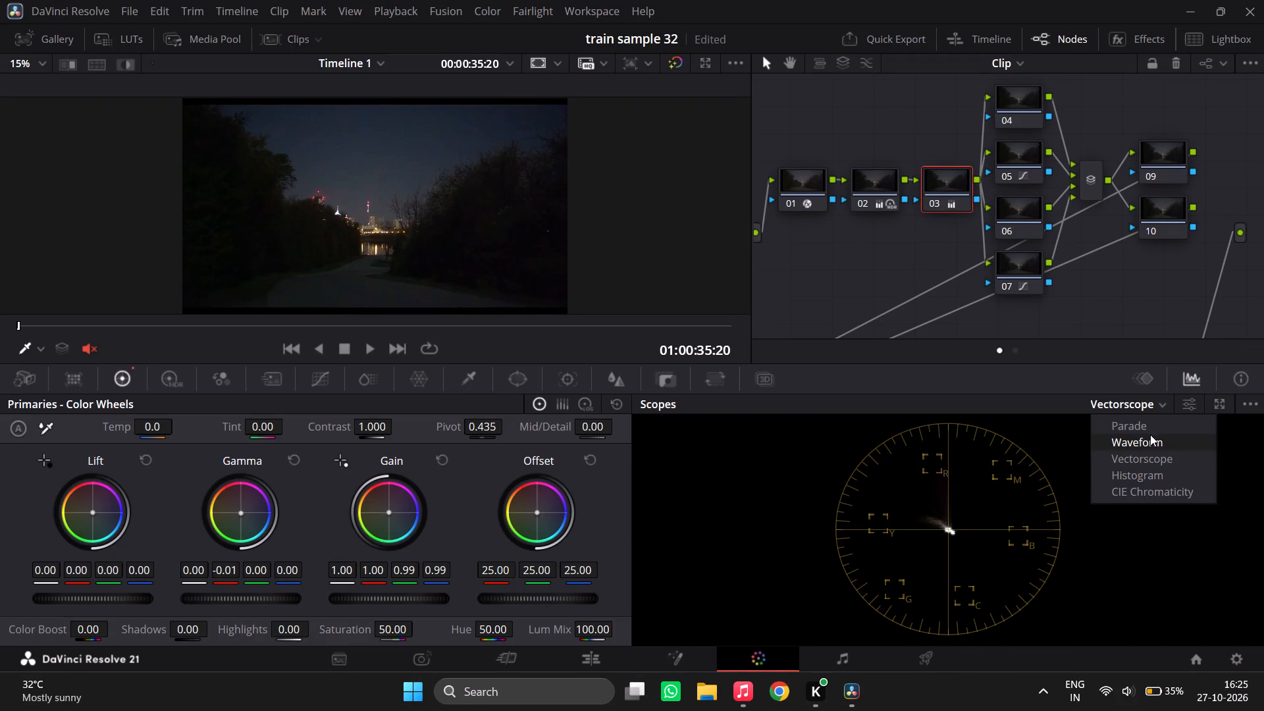
click(1150, 434)
Compare the image with node 02 disabled and enabled, and with nodes 02 and 03 switched off and on together.
click(889, 194)
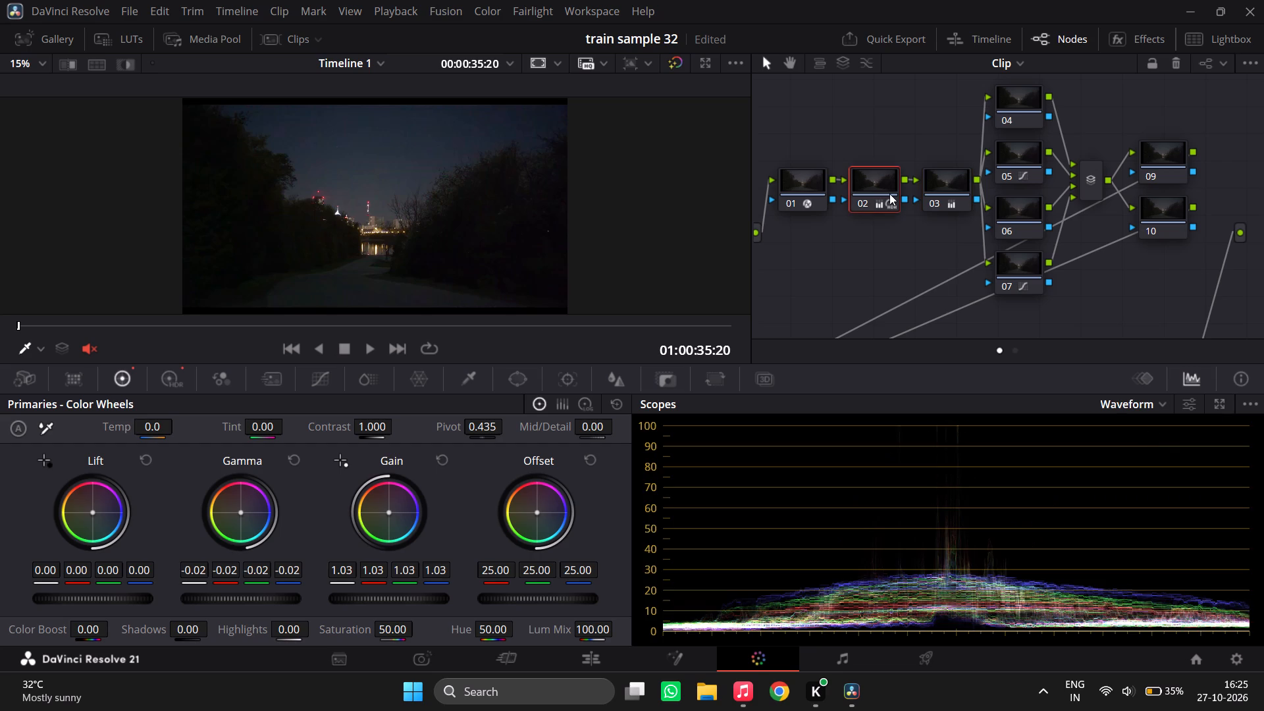
key(ctrl+d)
key(ctrl+d)
click(939, 184)
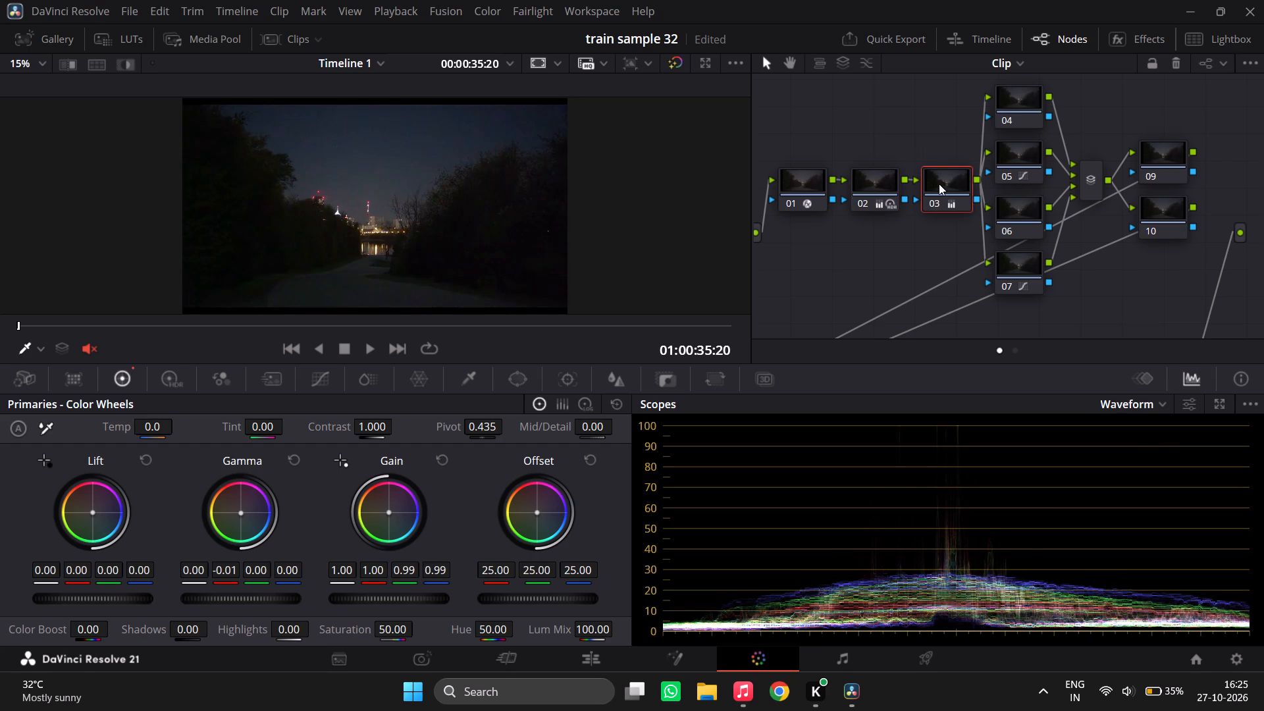
drag(885, 234, 948, 151)
key(ctrl+d)
key(ctrl+d)
Add four control points along node 04's custom curve in the enlarged Curves view, two in the lower half and two in the upper half.
click(1016, 92)
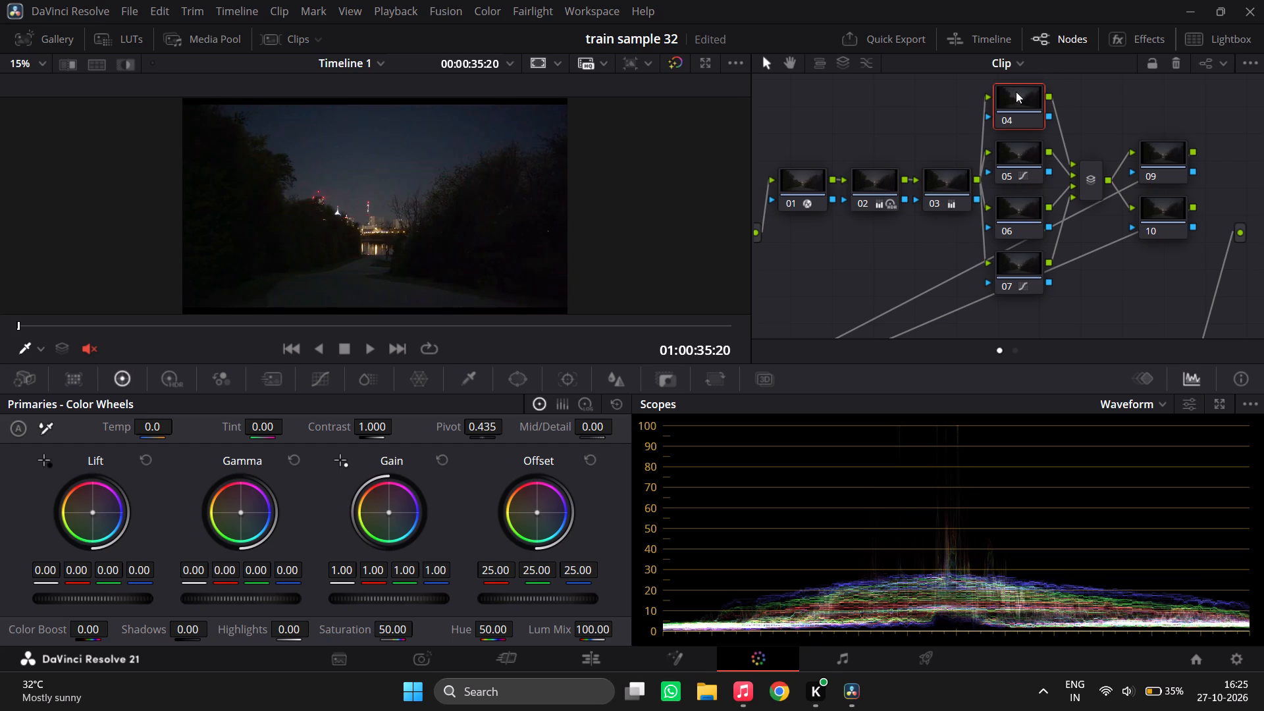
click(340, 383)
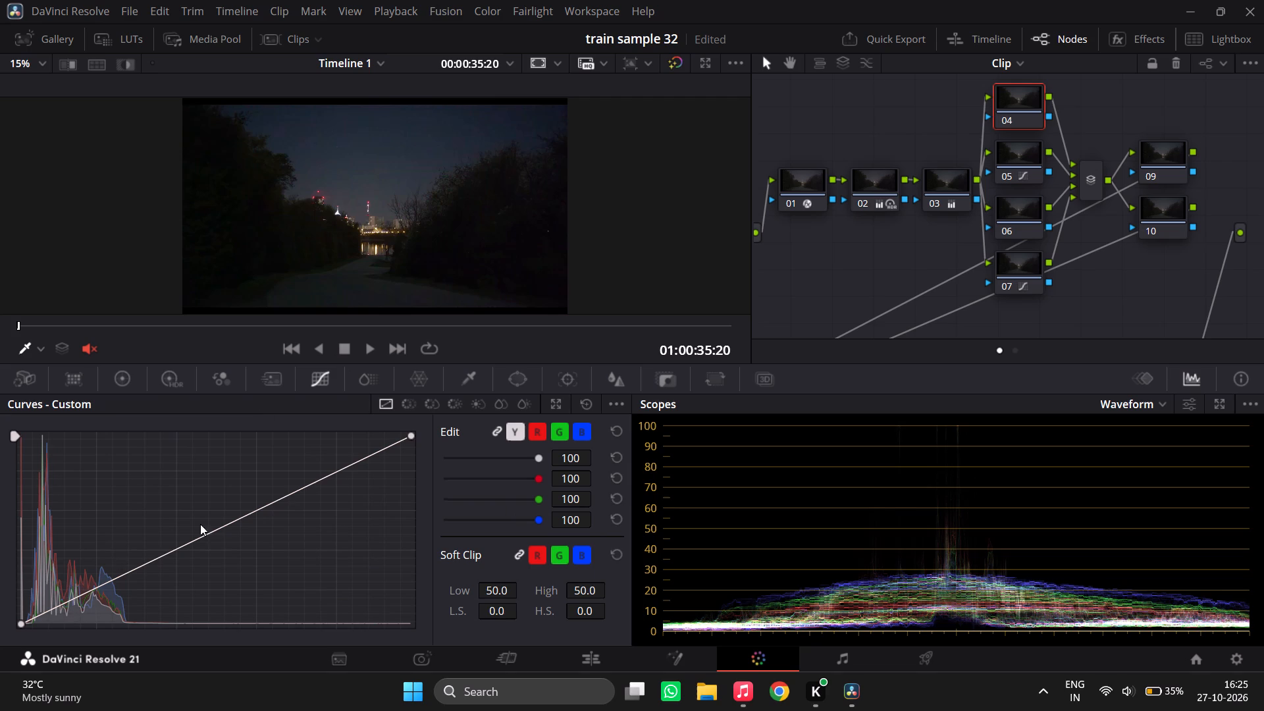
click(560, 395)
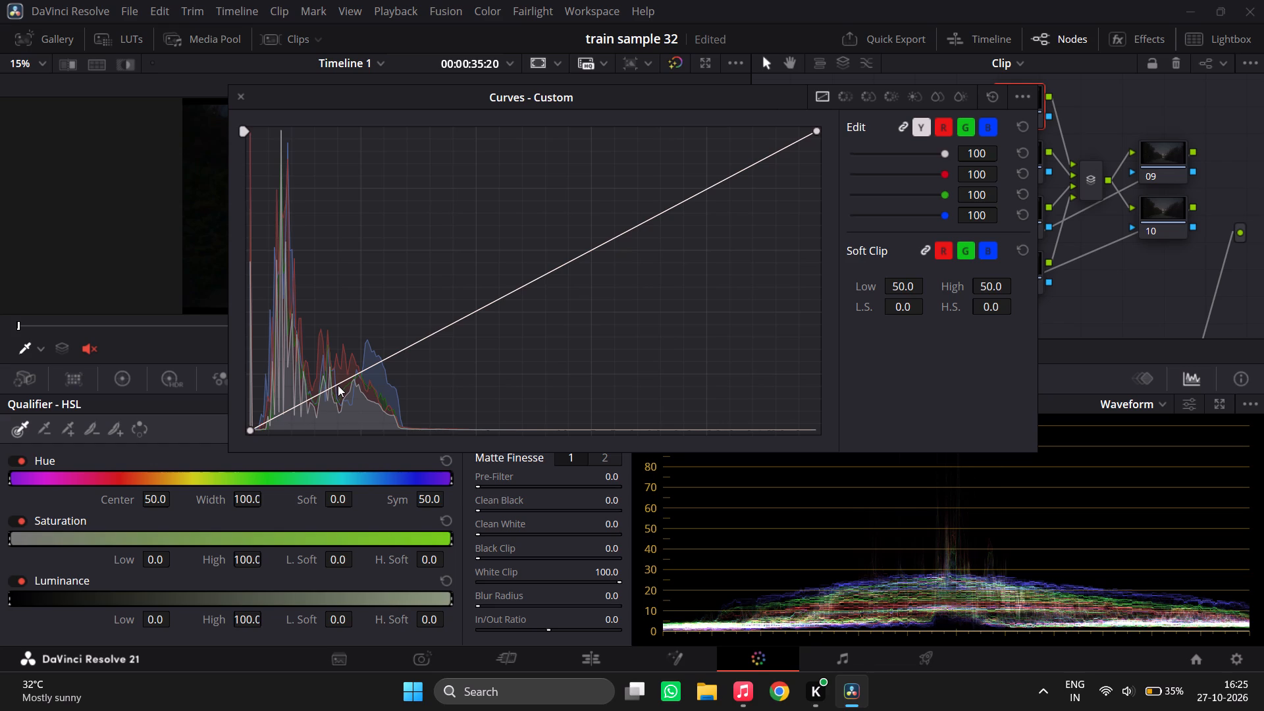
click(336, 384)
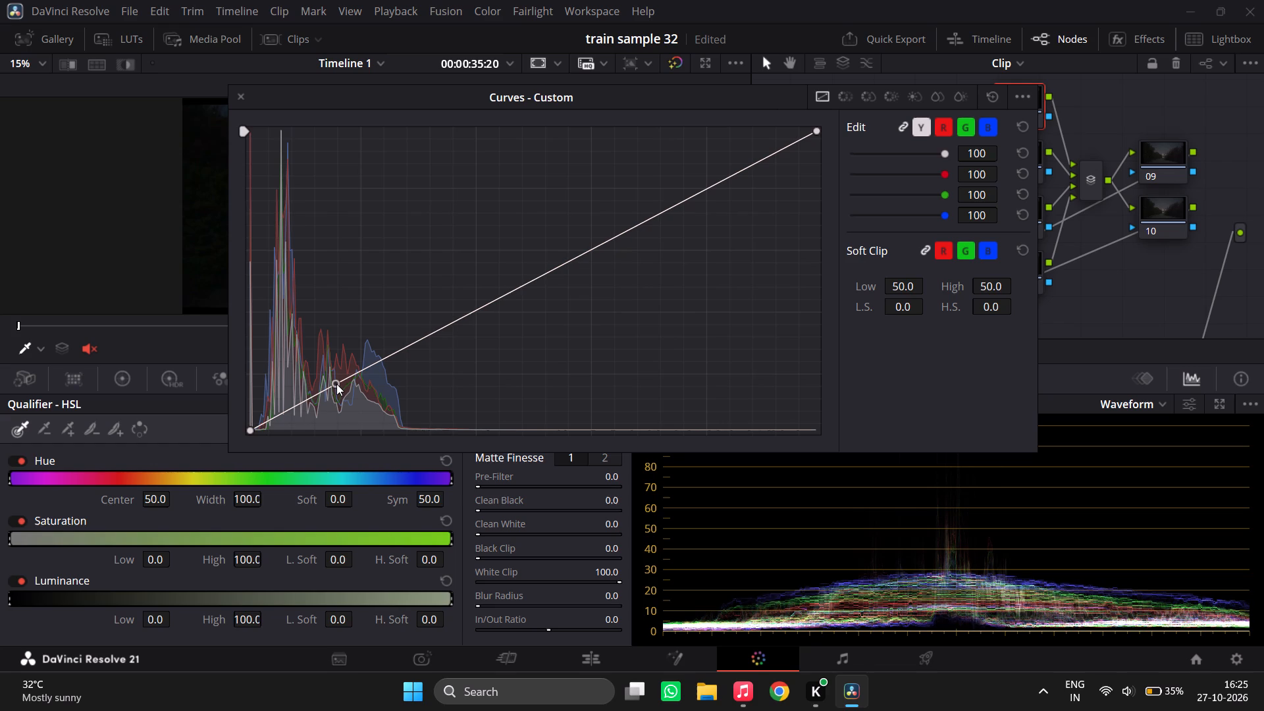
right_click(336, 384)
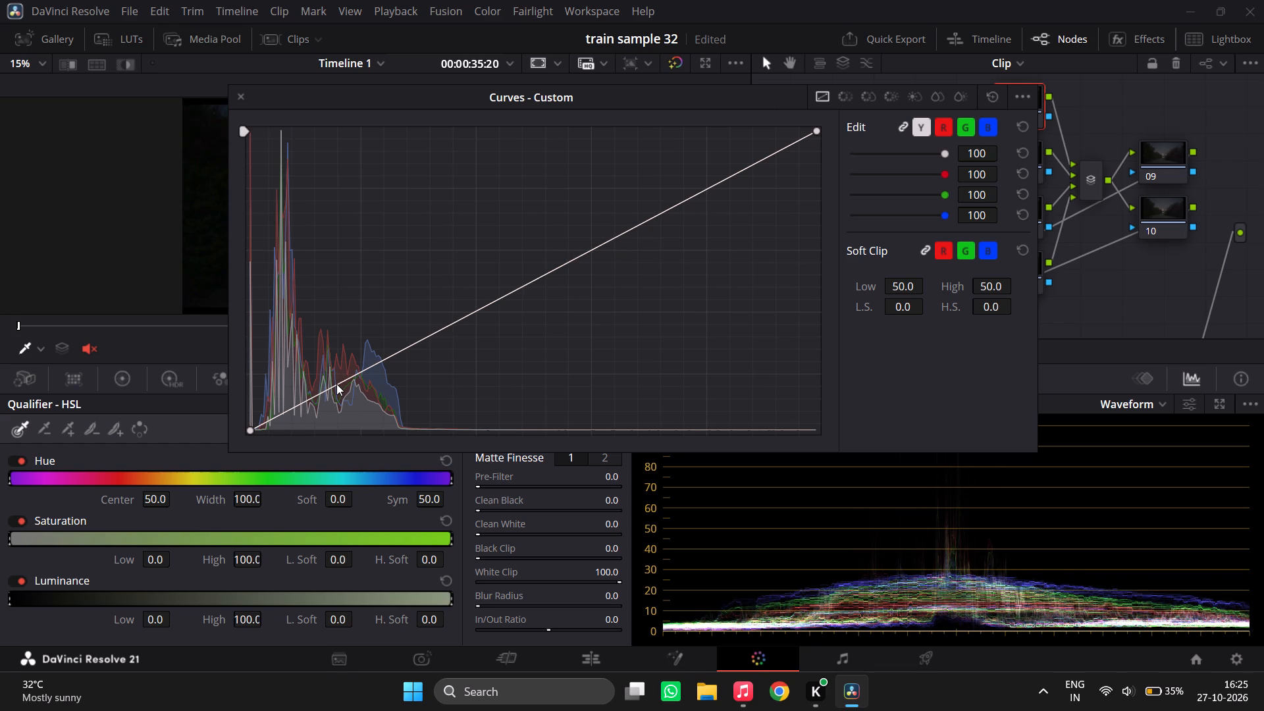
click(338, 384)
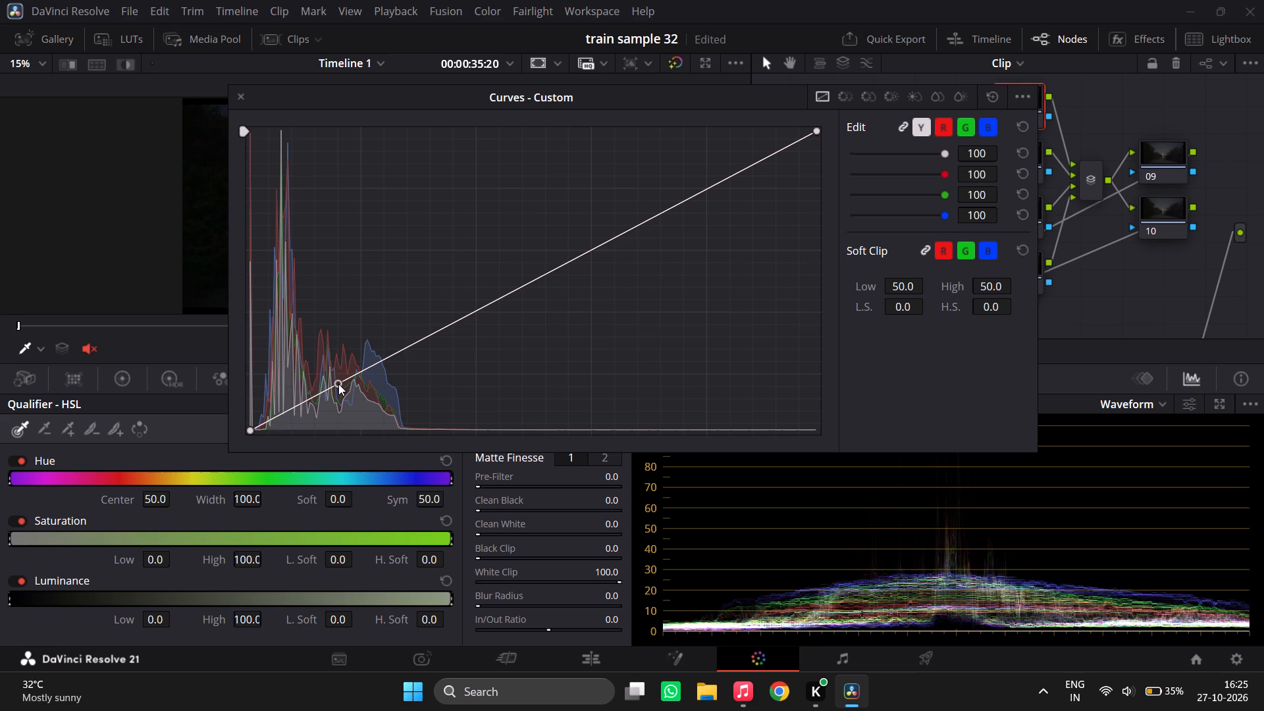
click(453, 323)
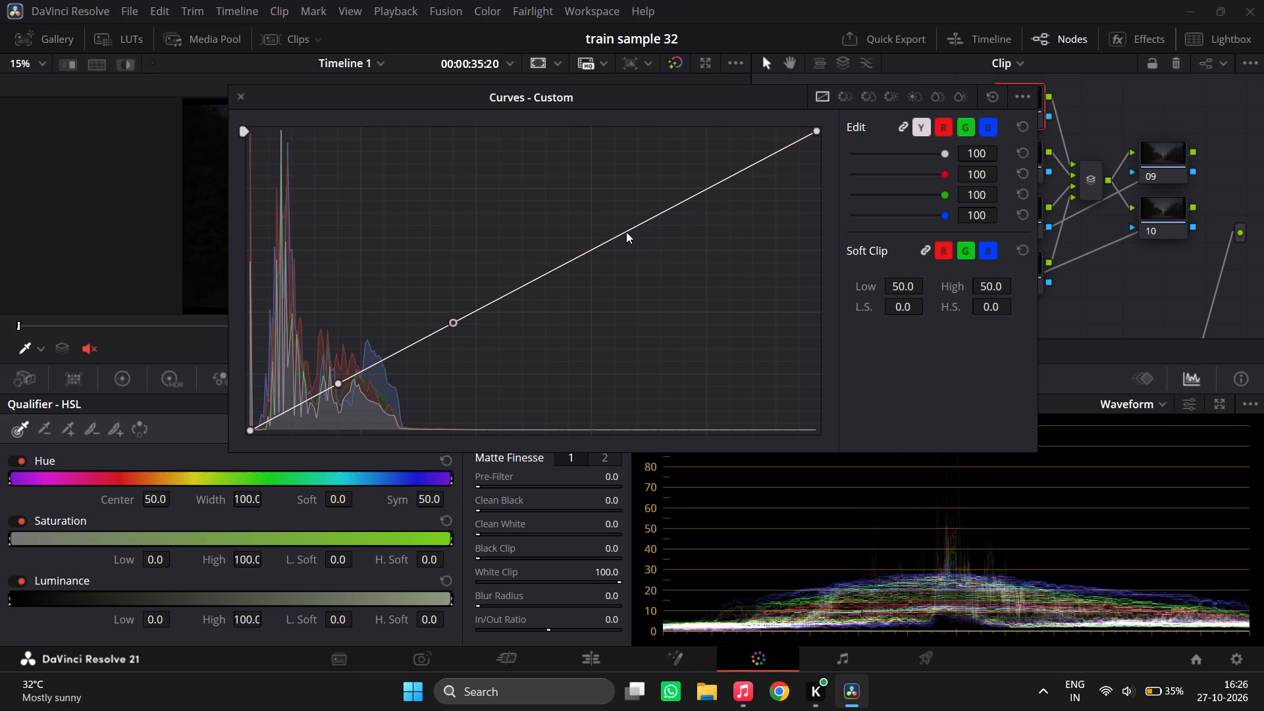
click(625, 232)
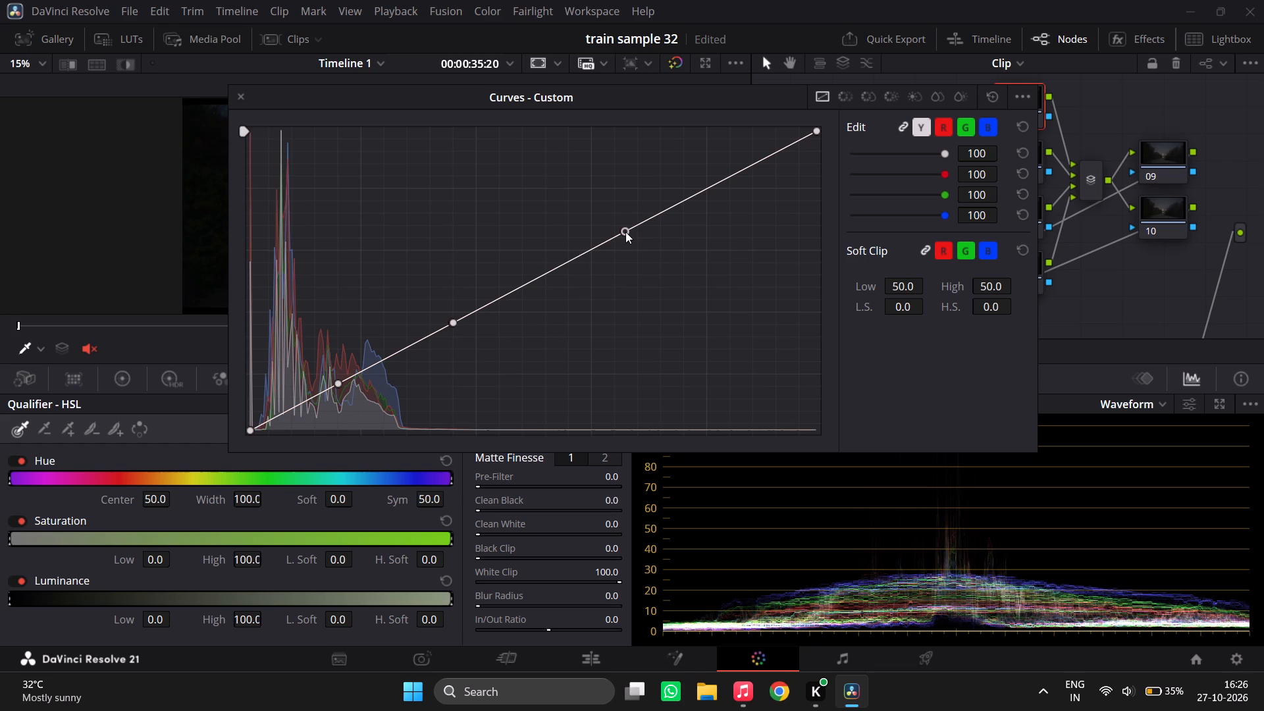
right_click(625, 232)
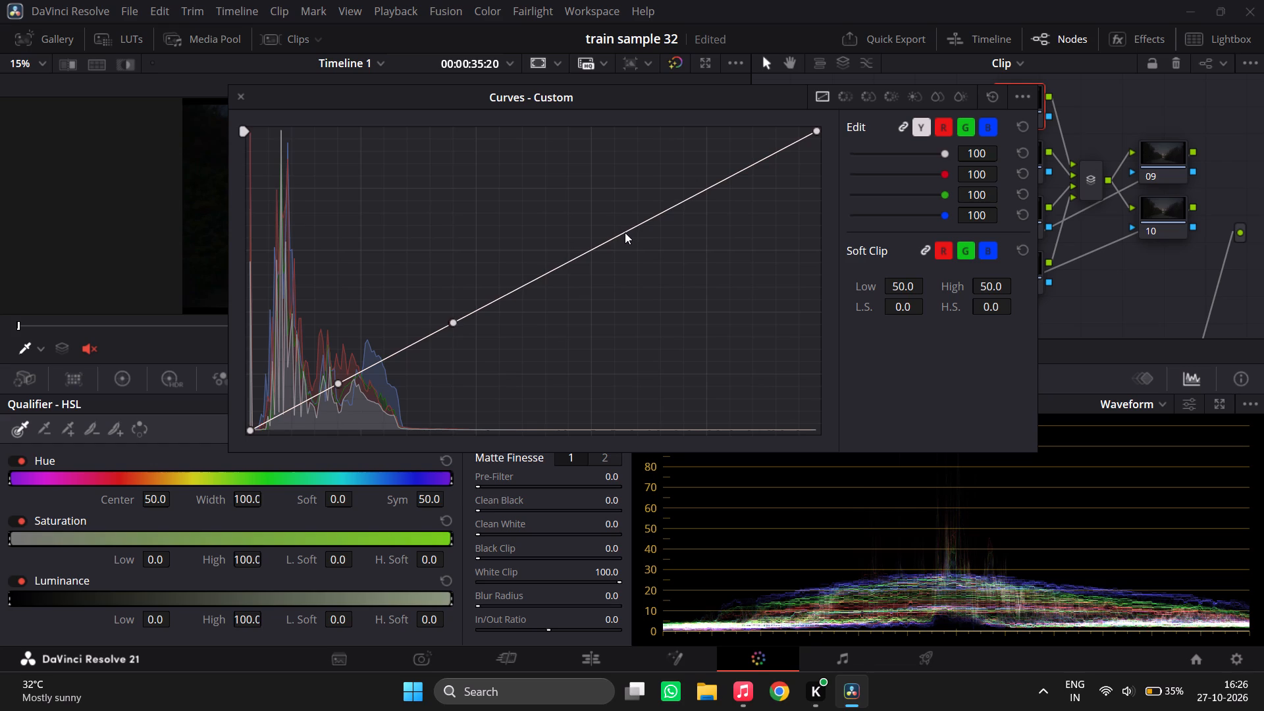
click(625, 232)
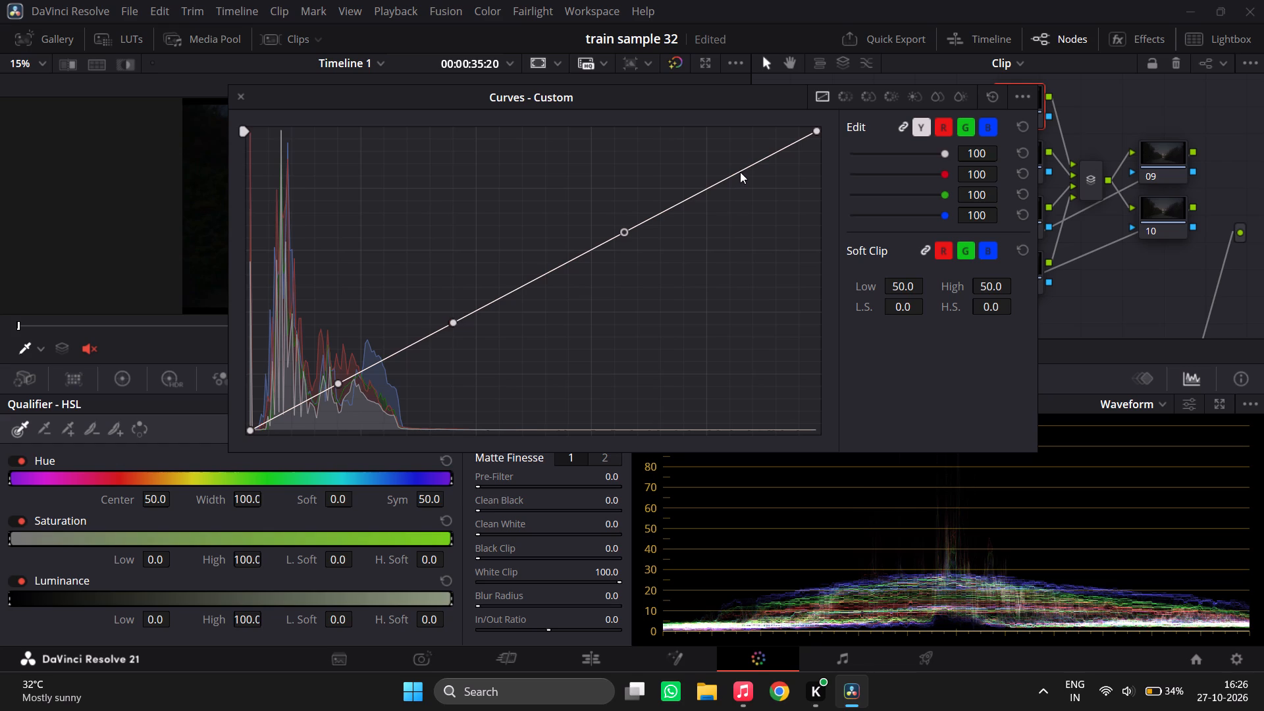
click(740, 171)
click(248, 100)
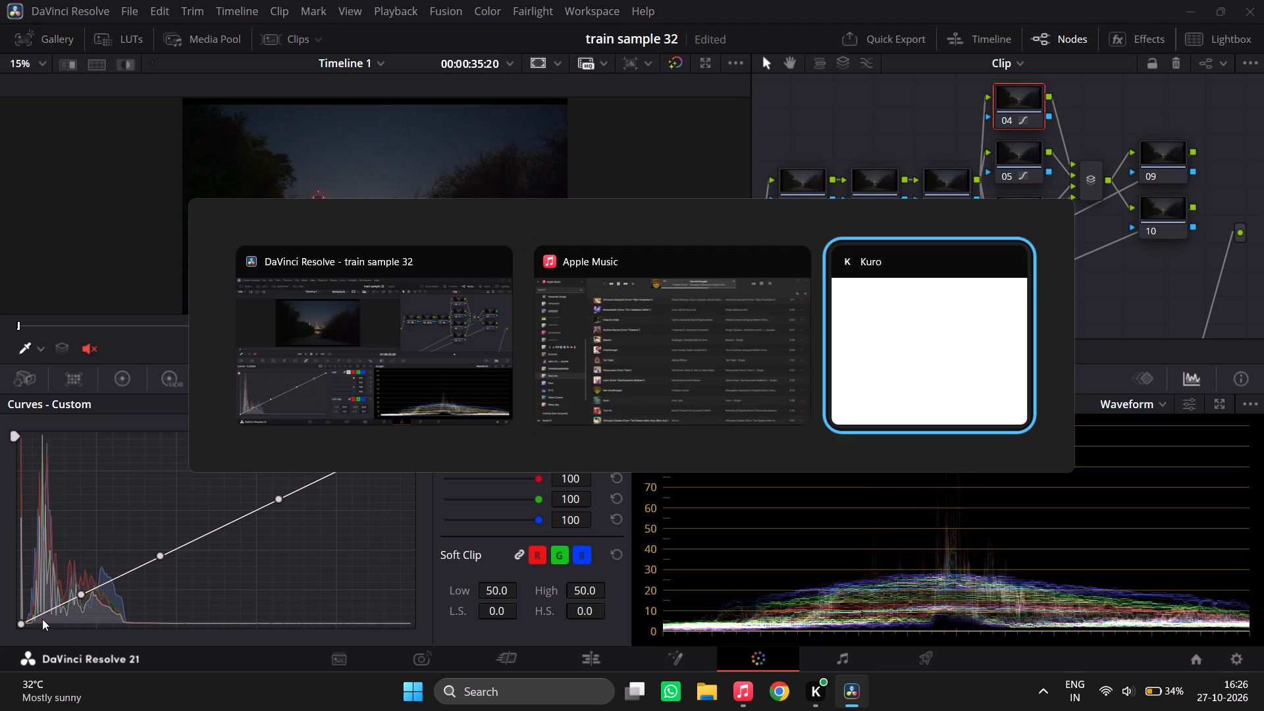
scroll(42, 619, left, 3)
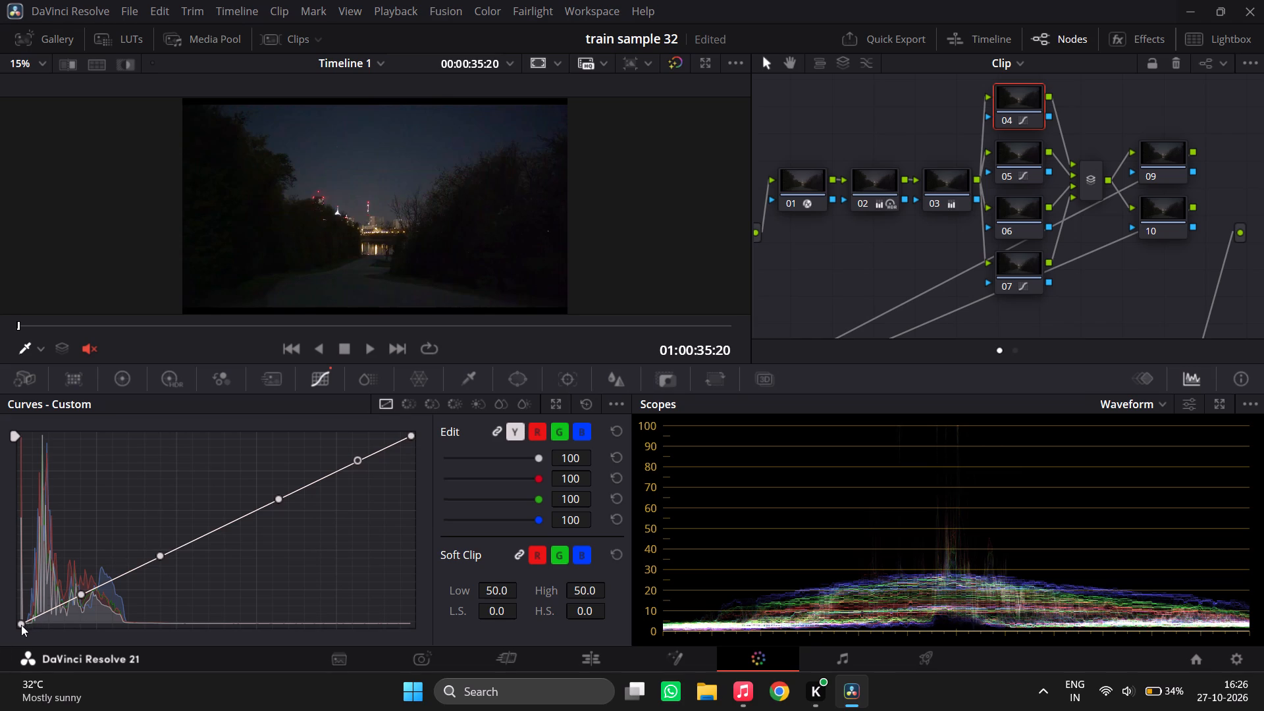
Raise the black endpoint of node 04's custom curve slightly and lower the two control points in its lower half.
drag(20, 625, 11, 598)
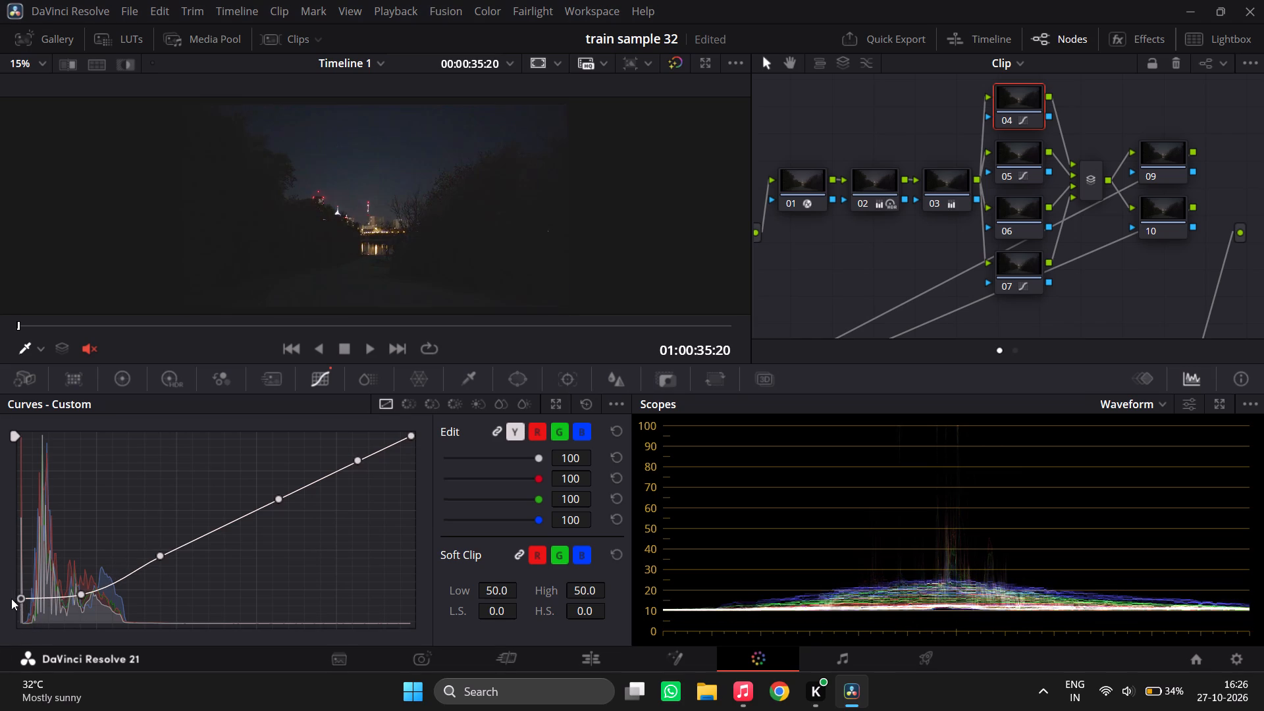
drag(11, 598, 11, 619)
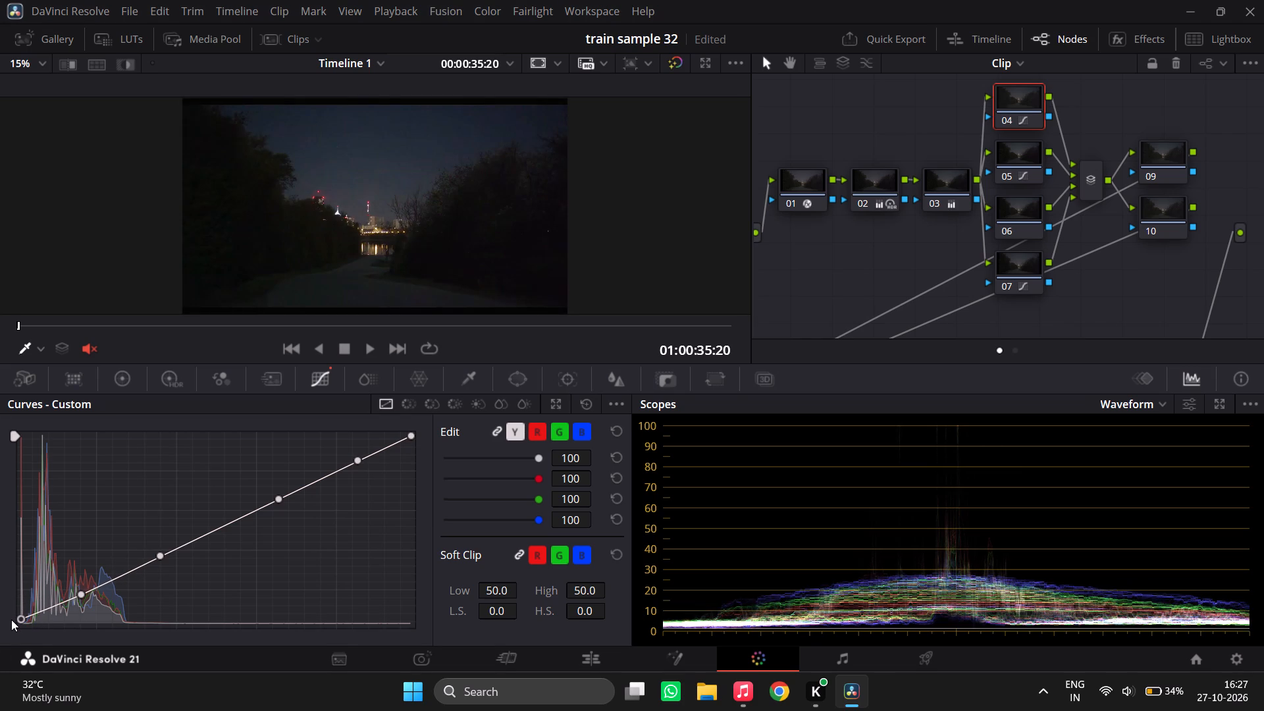
drag(11, 619, 7, 618)
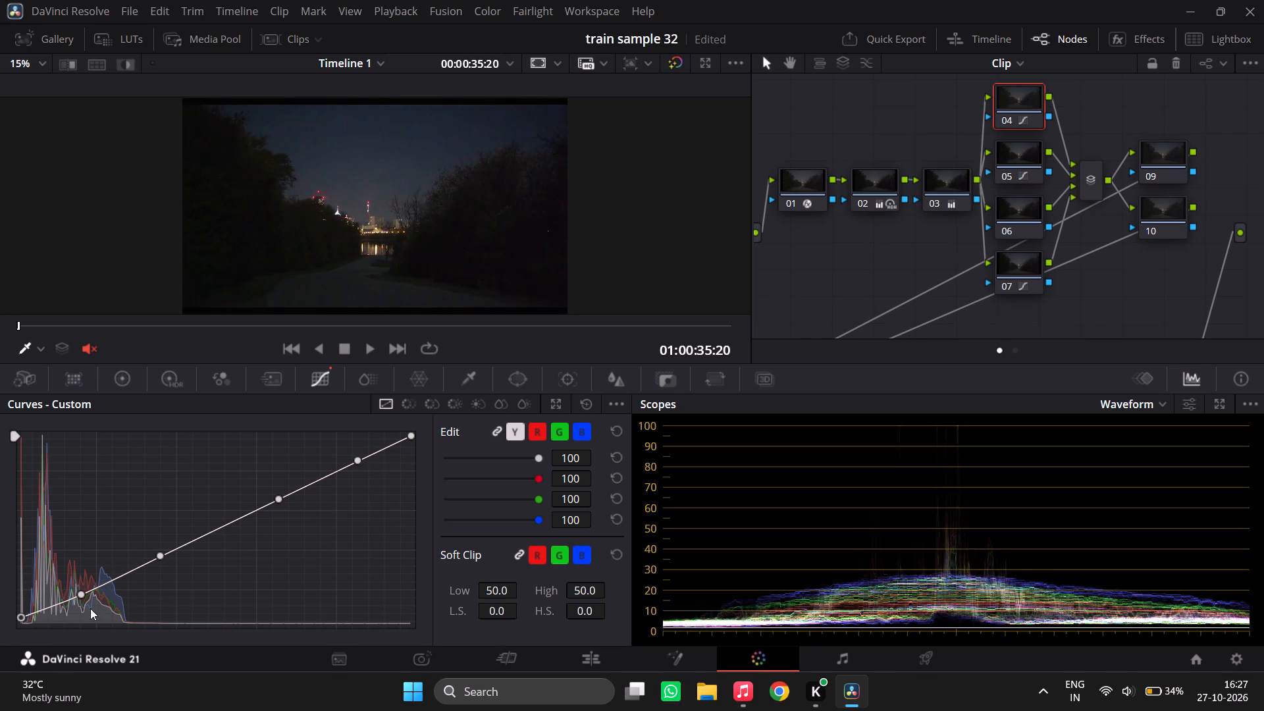
click(80, 598)
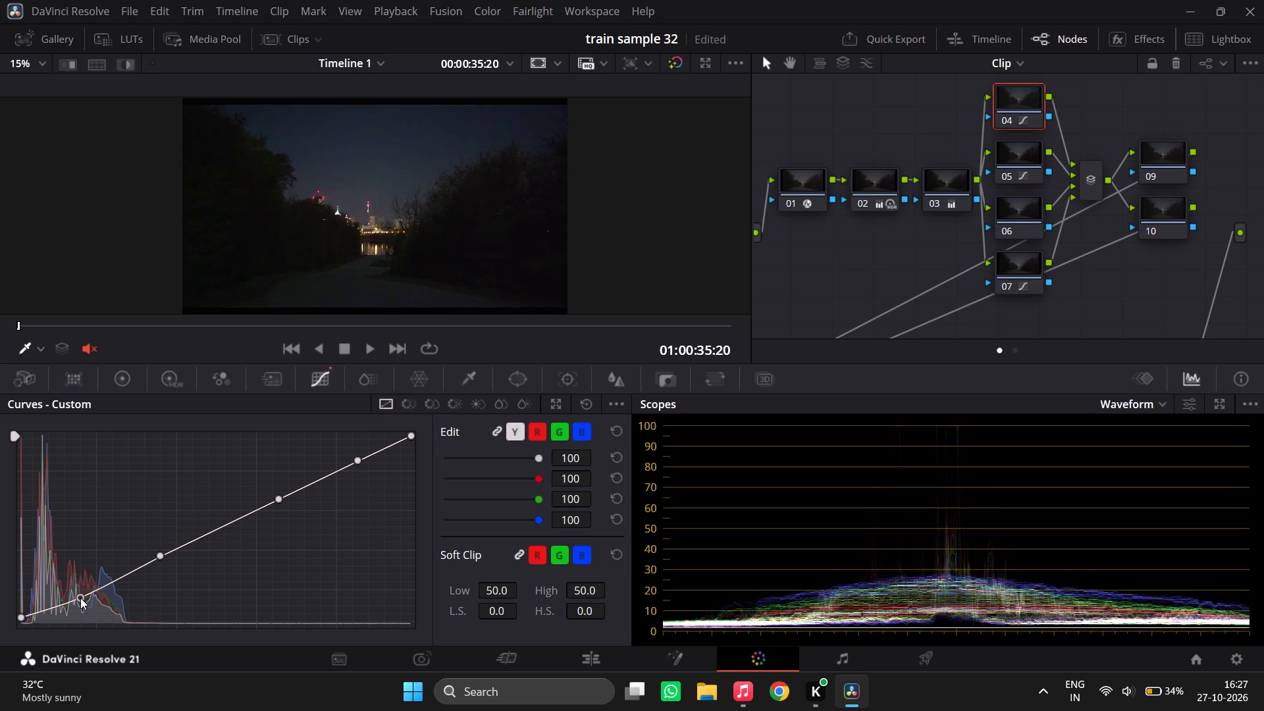
click(159, 555)
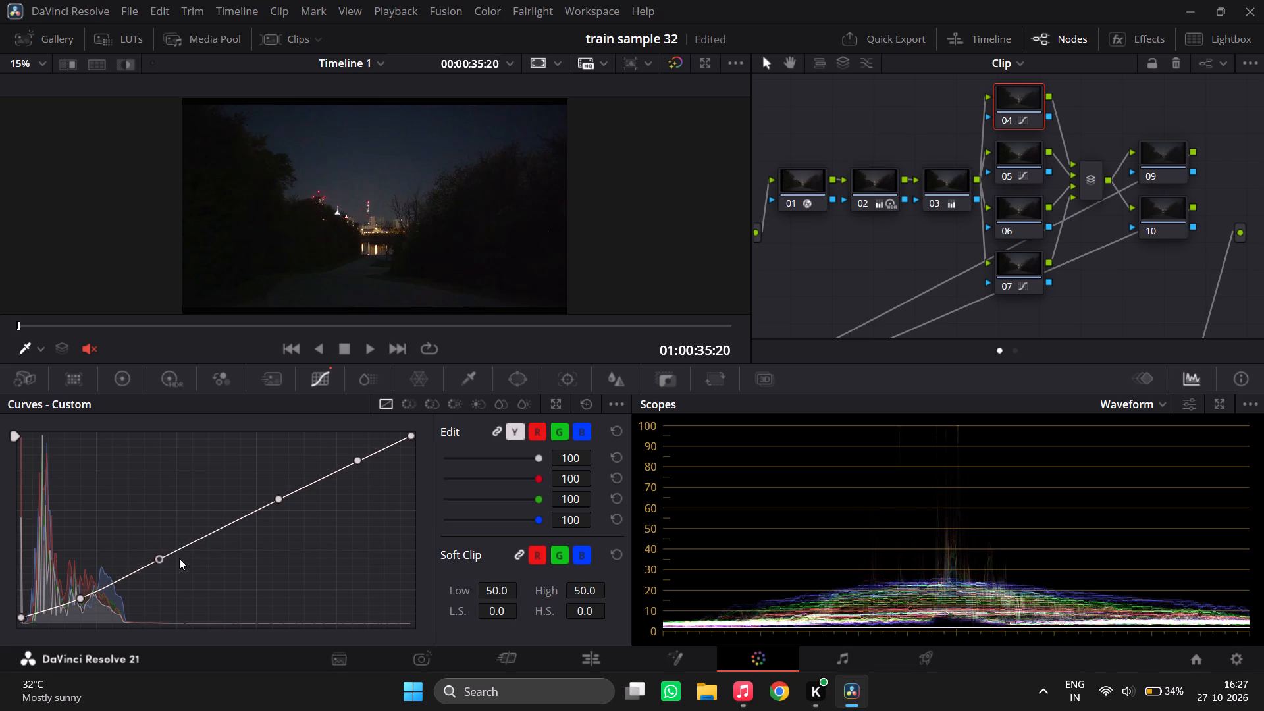
click(157, 559)
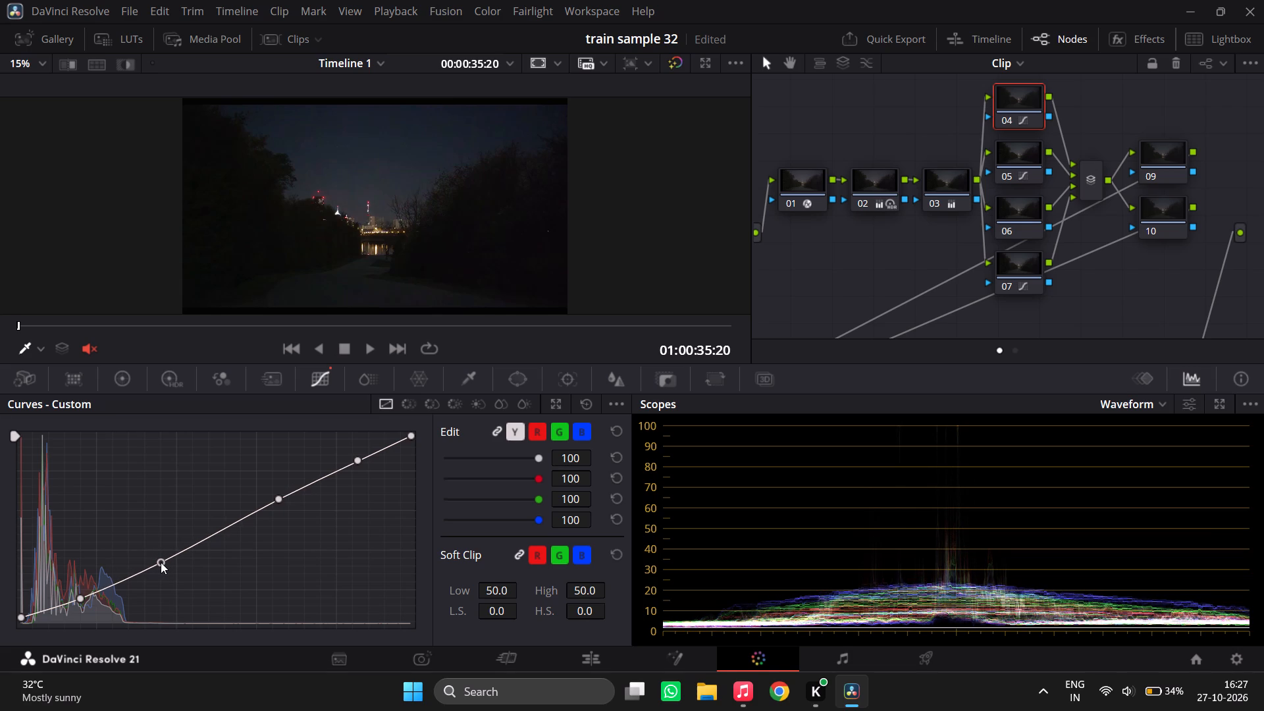
Raise the upper-mid control point of node 04's custom curve slightly and pull its white endpoint down to soften the highlights.
click(278, 498)
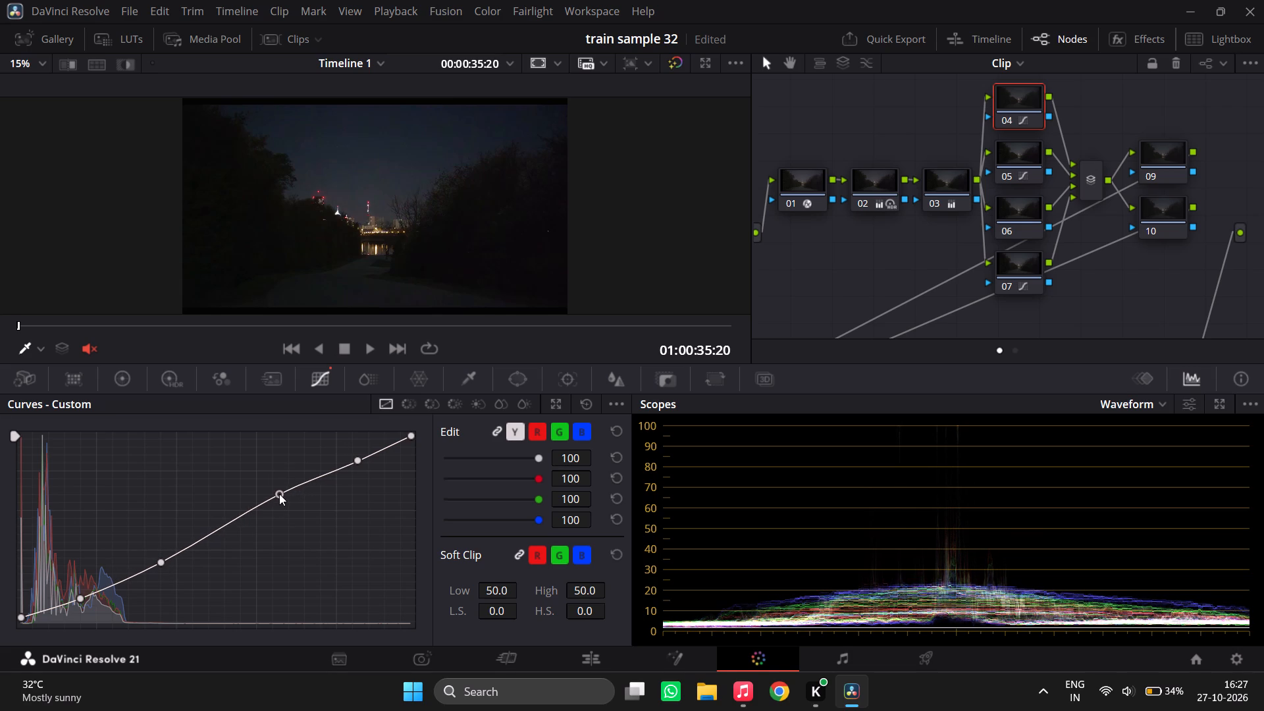
click(360, 461)
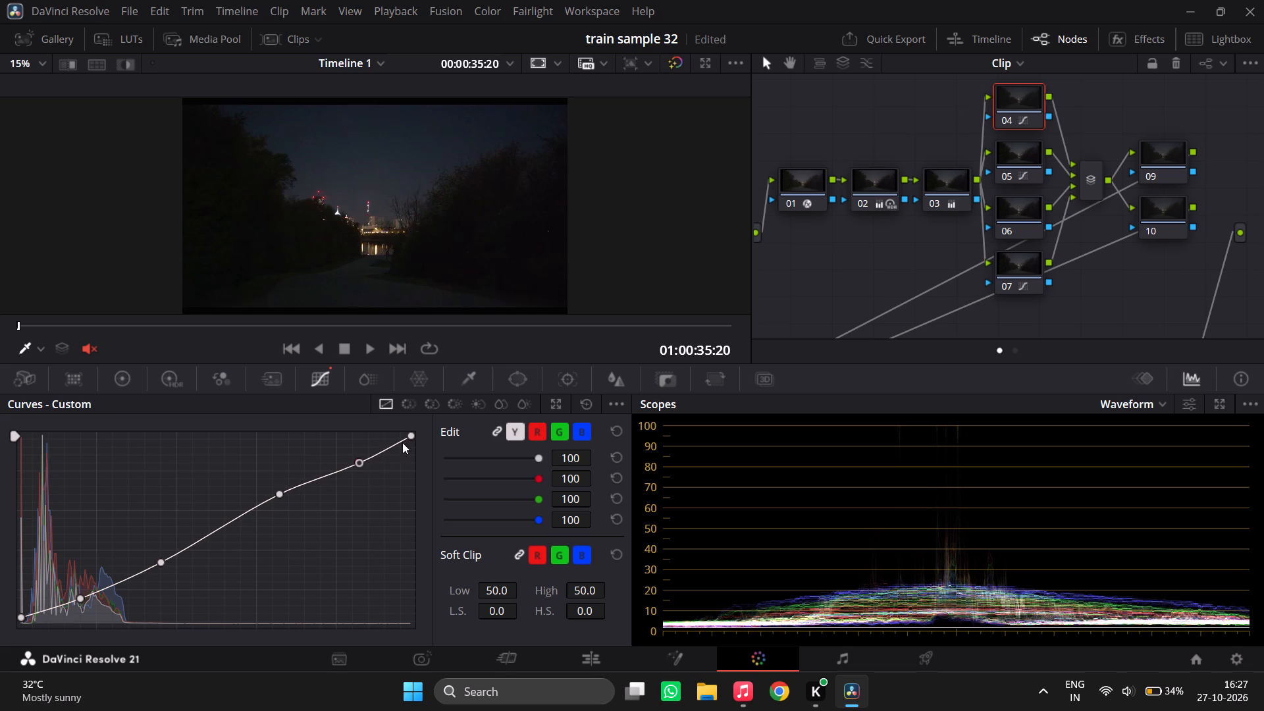
drag(408, 438, 420, 450)
drag(420, 450, 421, 450)
Compare the image with node 04 disabled and enabled, in the normal viewer and full screen.
key(ctrl+d)
key(ctrl+d)
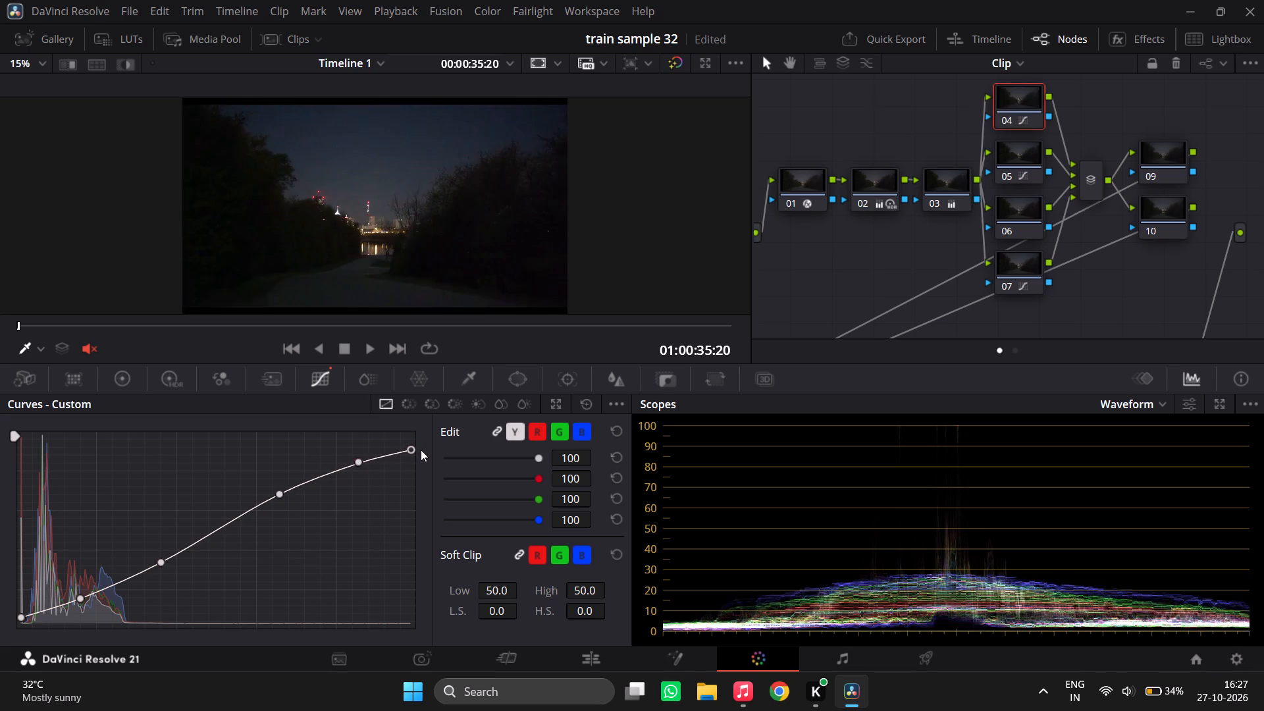
key(ctrl+f)
key(ctrl+d)
key(ctrl+d)
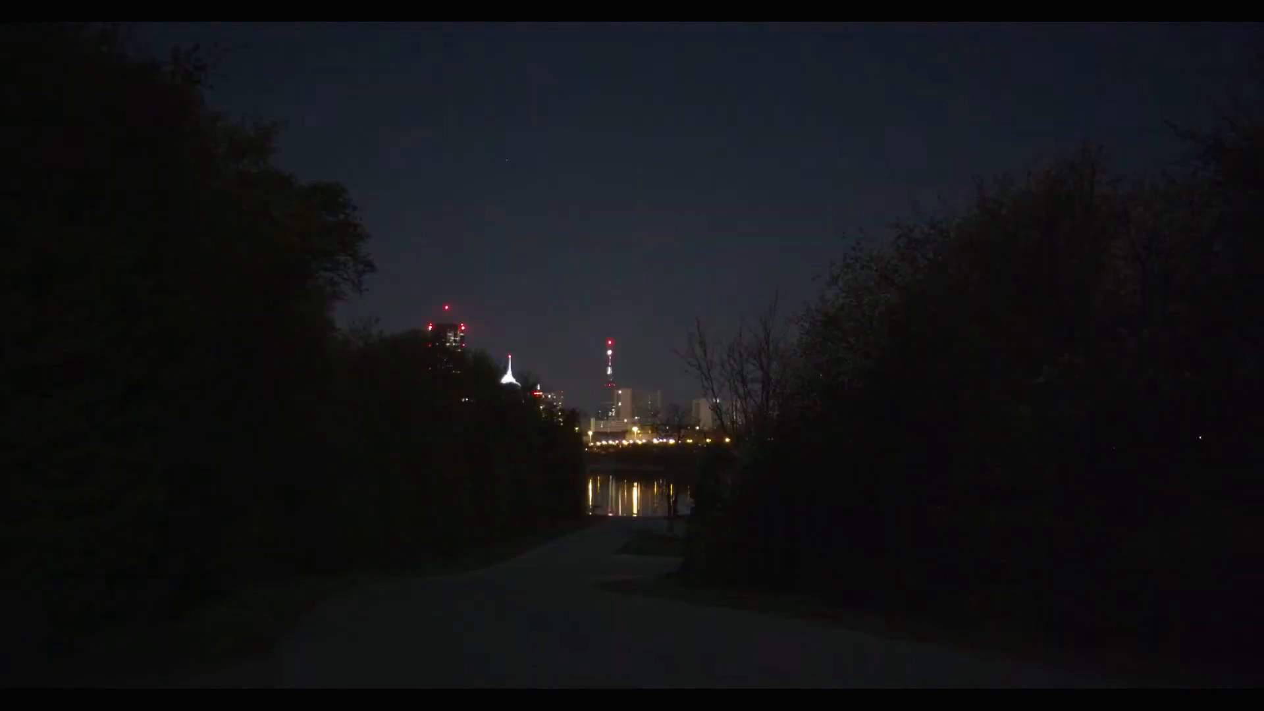
key(ctrl+d)
key(ctrl+d)
key(Escape)
On node 05, isolate the luma curve and add a control point in its upper half, lifted slightly above the diagonal.
click(1015, 150)
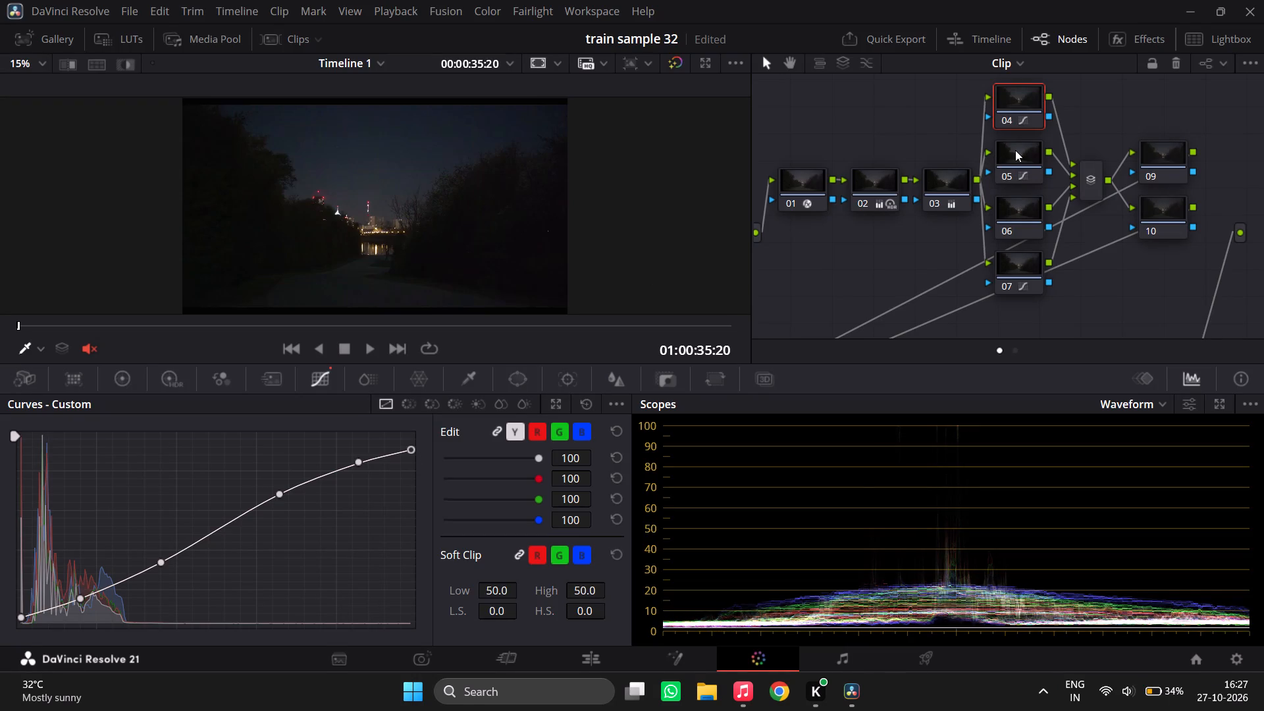
click(521, 433)
key(alt+Tab)
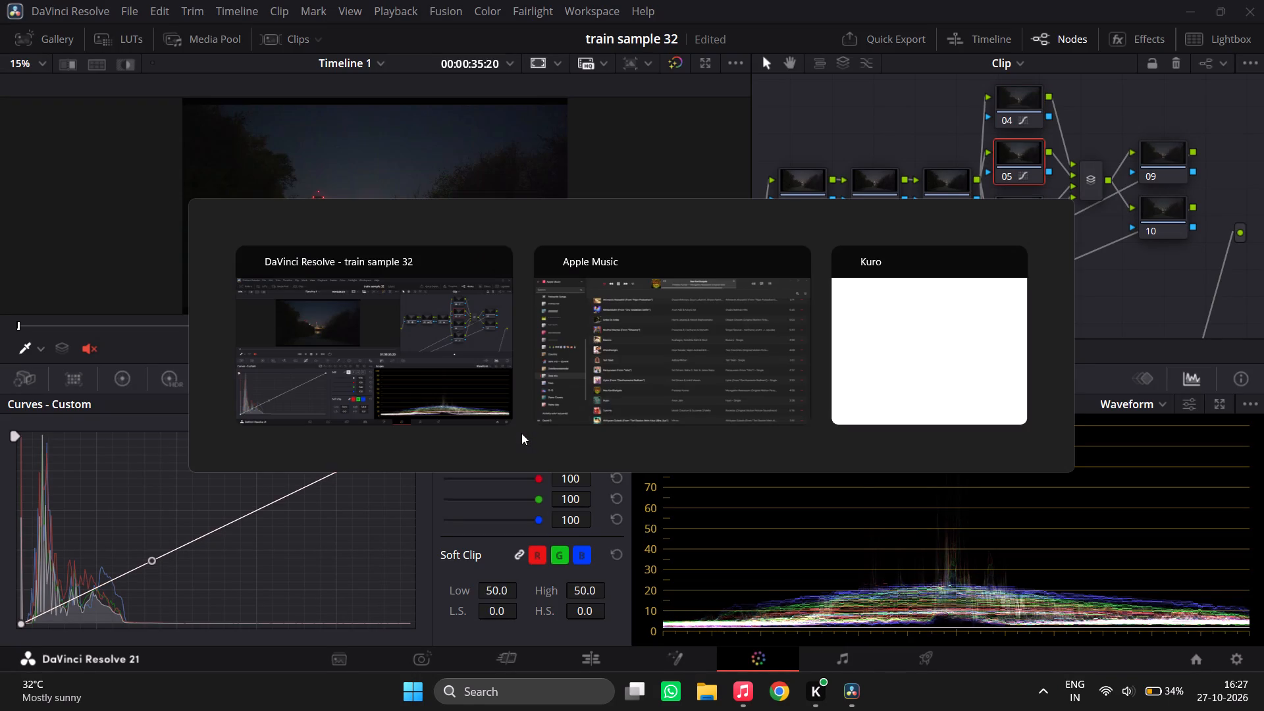
key(alt+Tab)
key(alt+Tab)
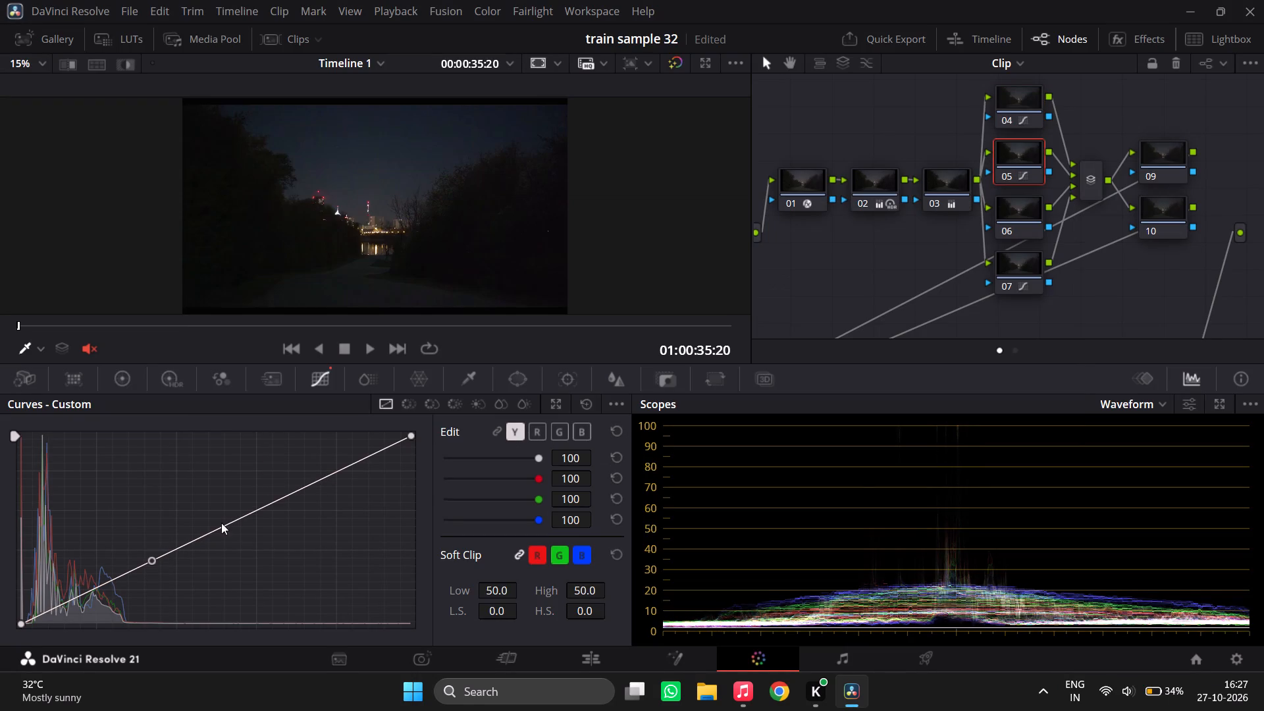
drag(280, 500, 273, 484)
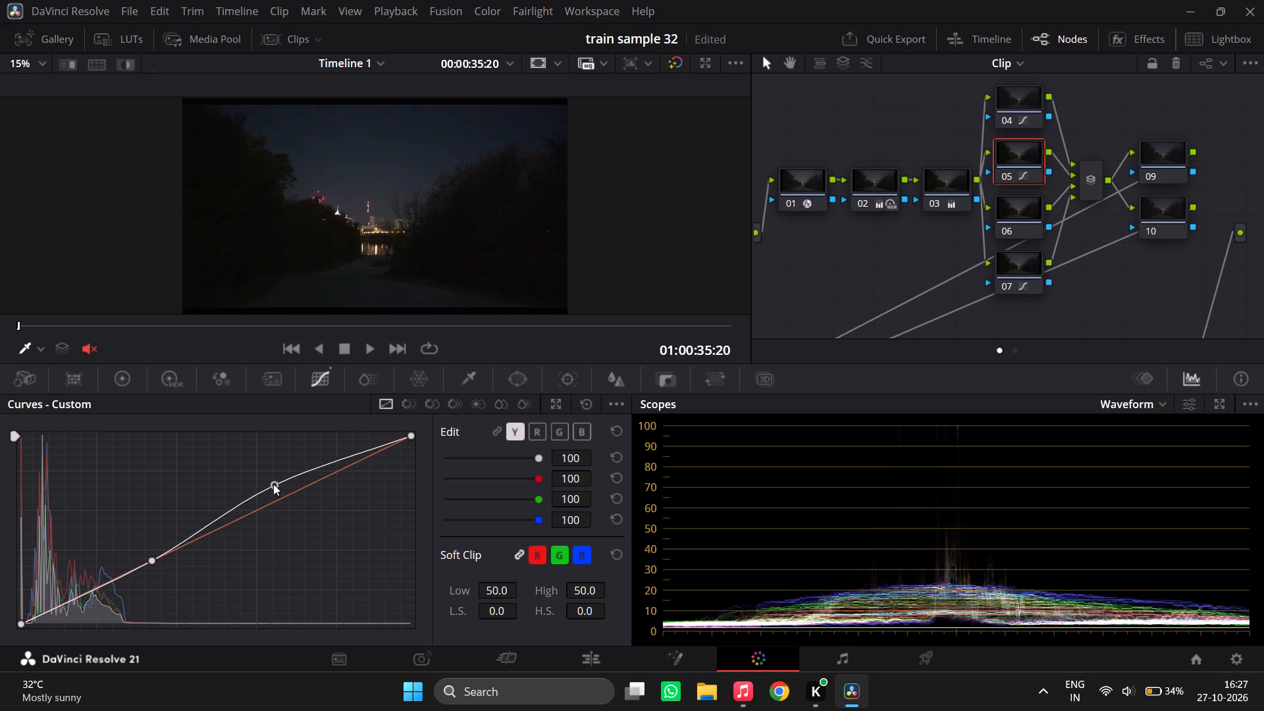
drag(273, 484, 286, 492)
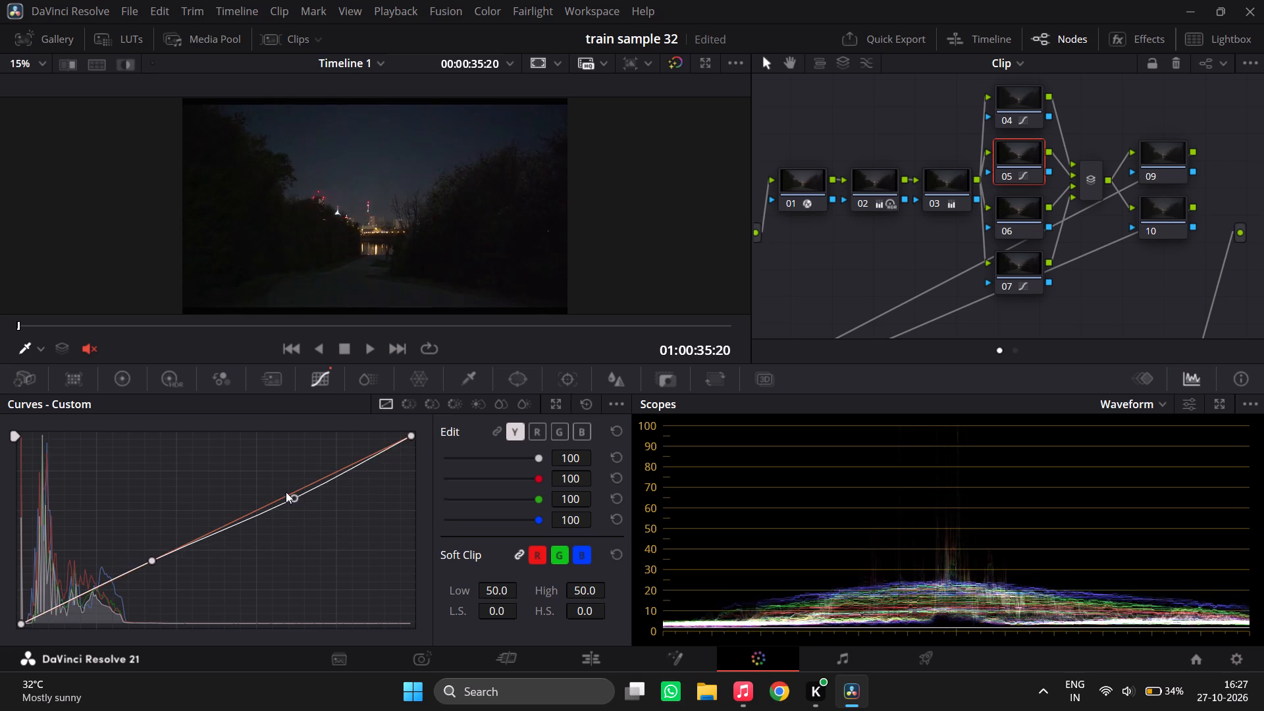
drag(286, 492, 269, 471)
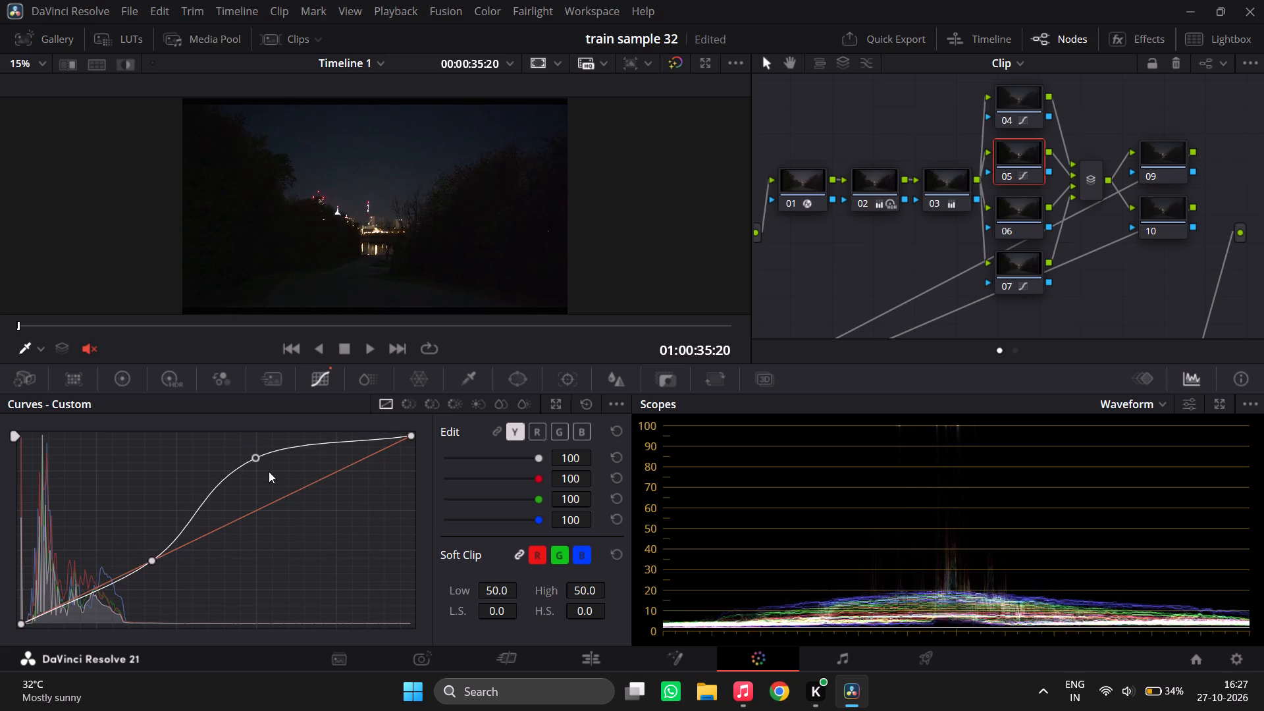
drag(269, 471, 275, 481)
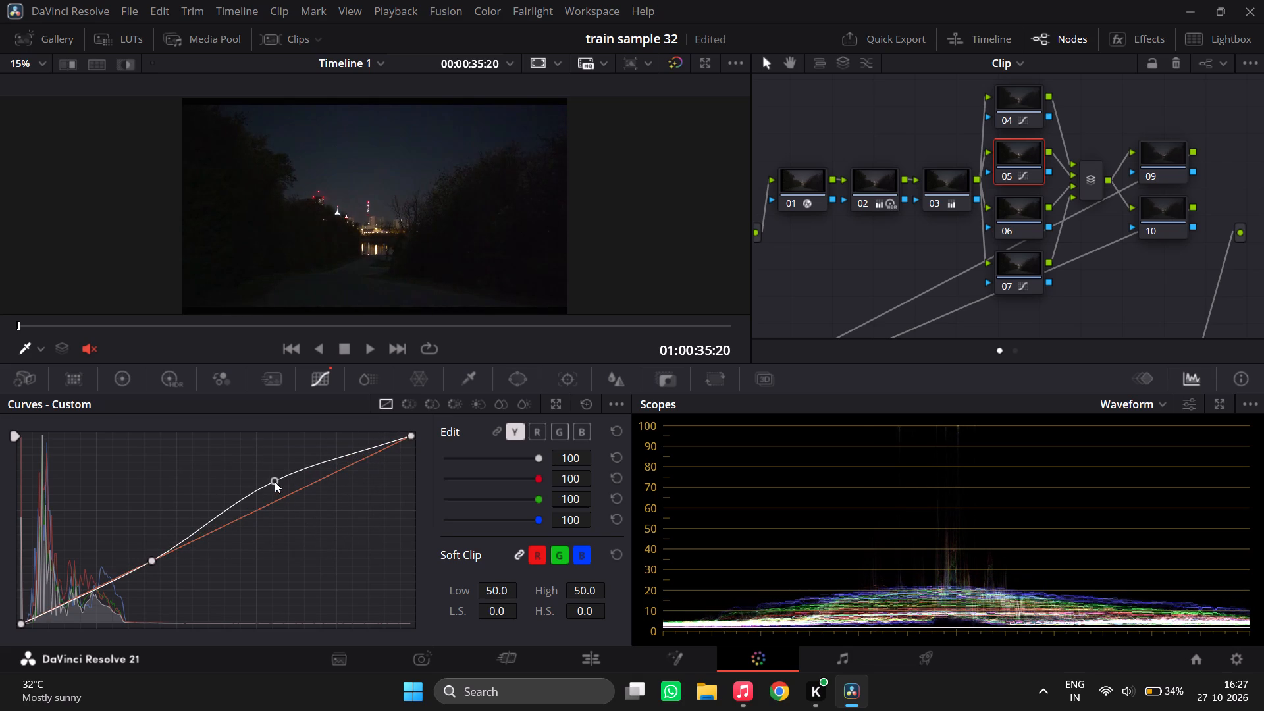
drag(275, 481, 271, 487)
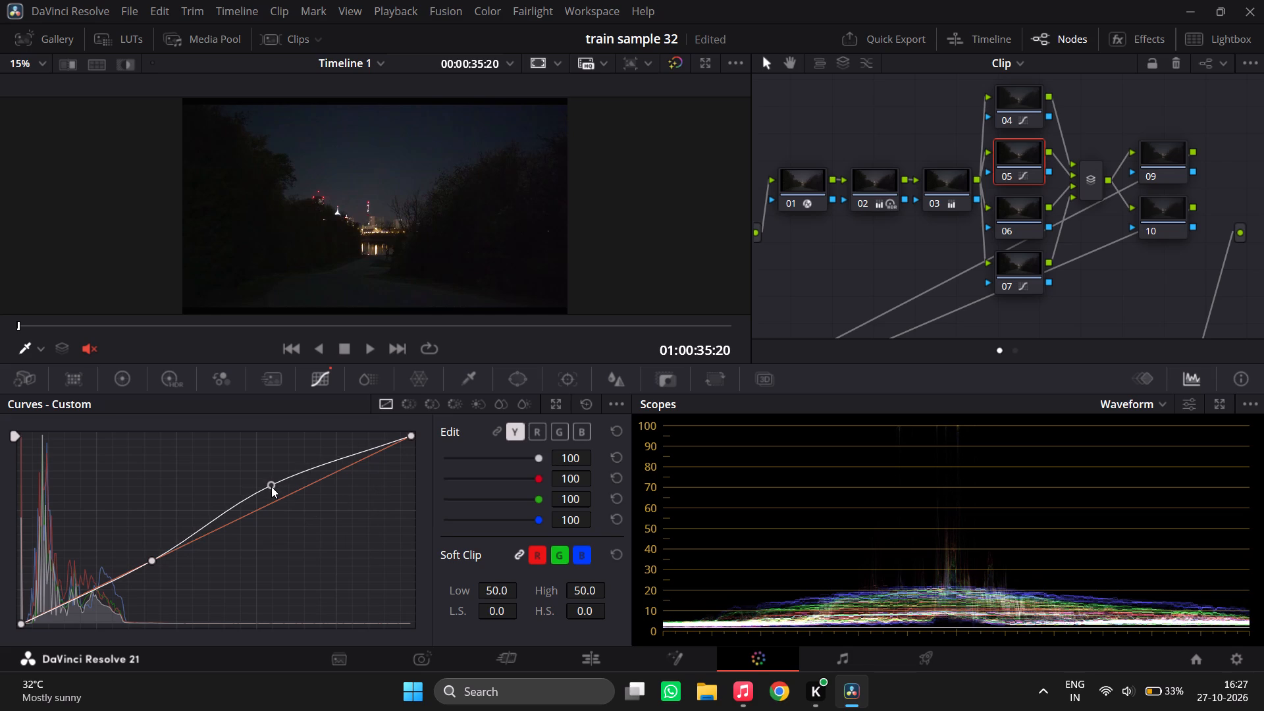
drag(271, 487, 273, 487)
Compare the image with node 05 disabled and enabled, in the normal viewer and full screen.
key(ctrl+d)
key(ctrl+d)
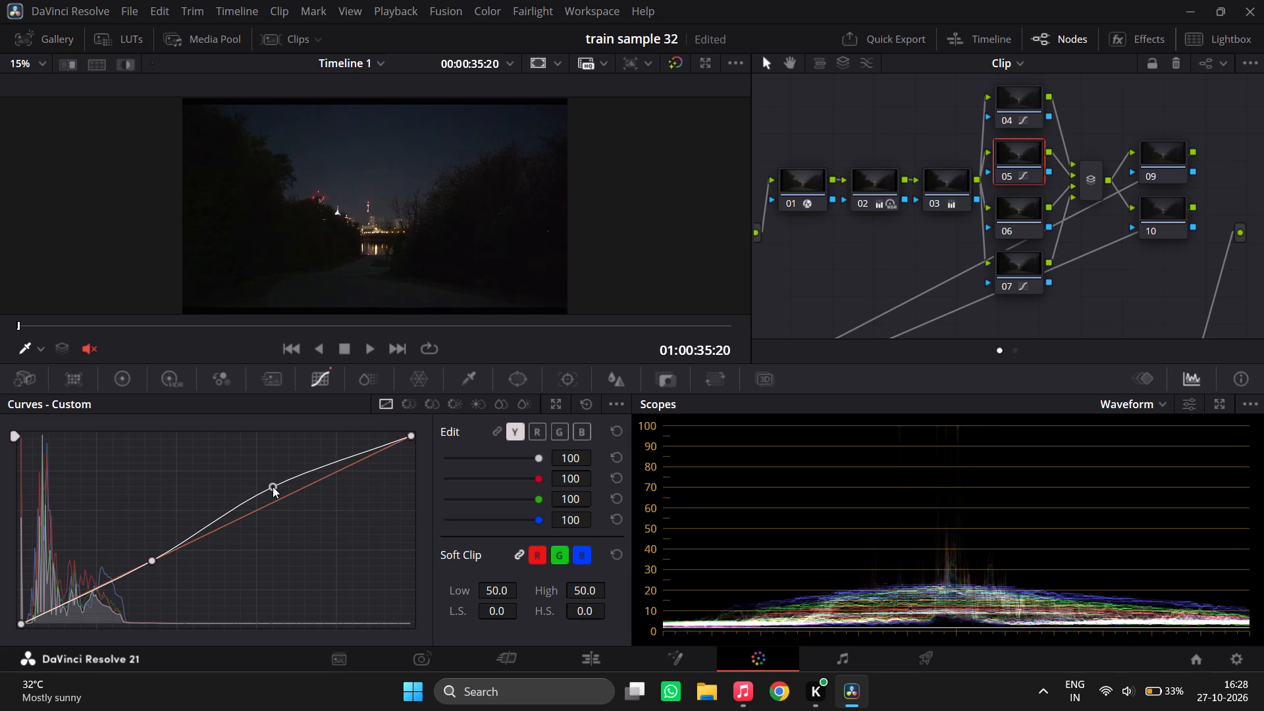
key(ctrl+f)
key(ctrl+d)
key(ctrl+d)
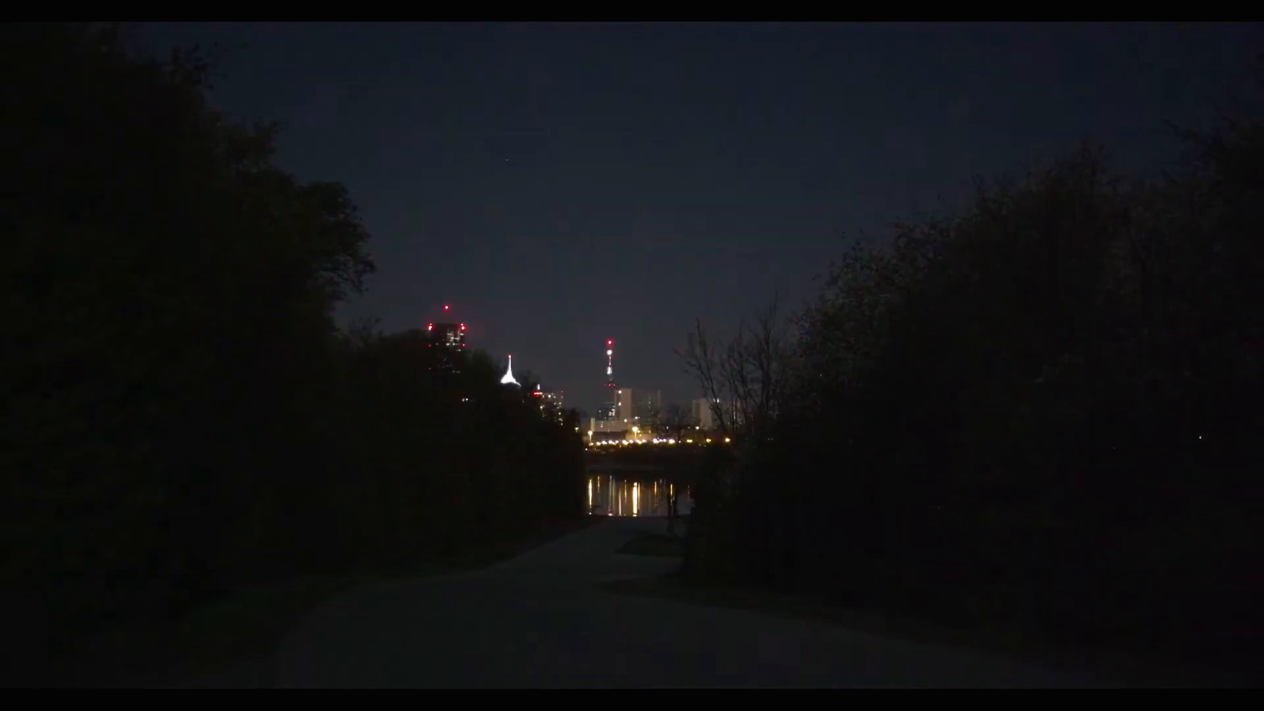
key(Escape)
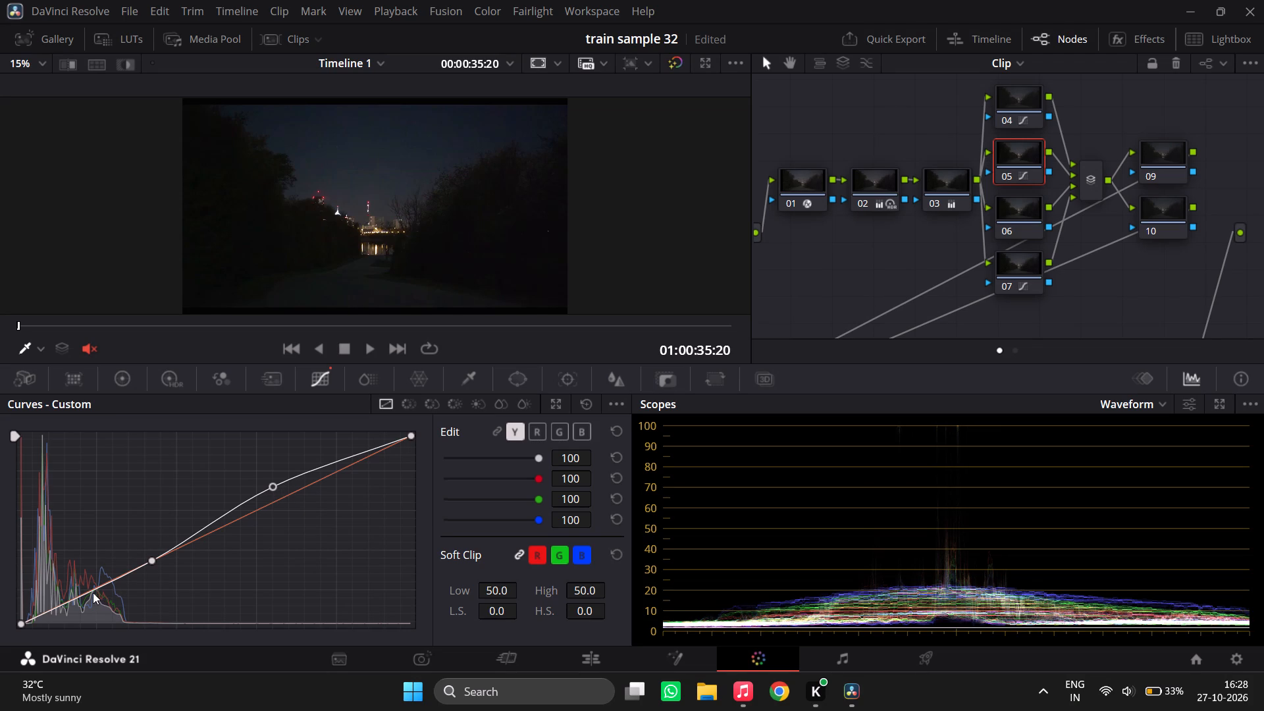
Add a control point on the lower part of node 05's luma curve and compare the image with the node off and on.
click(93, 592)
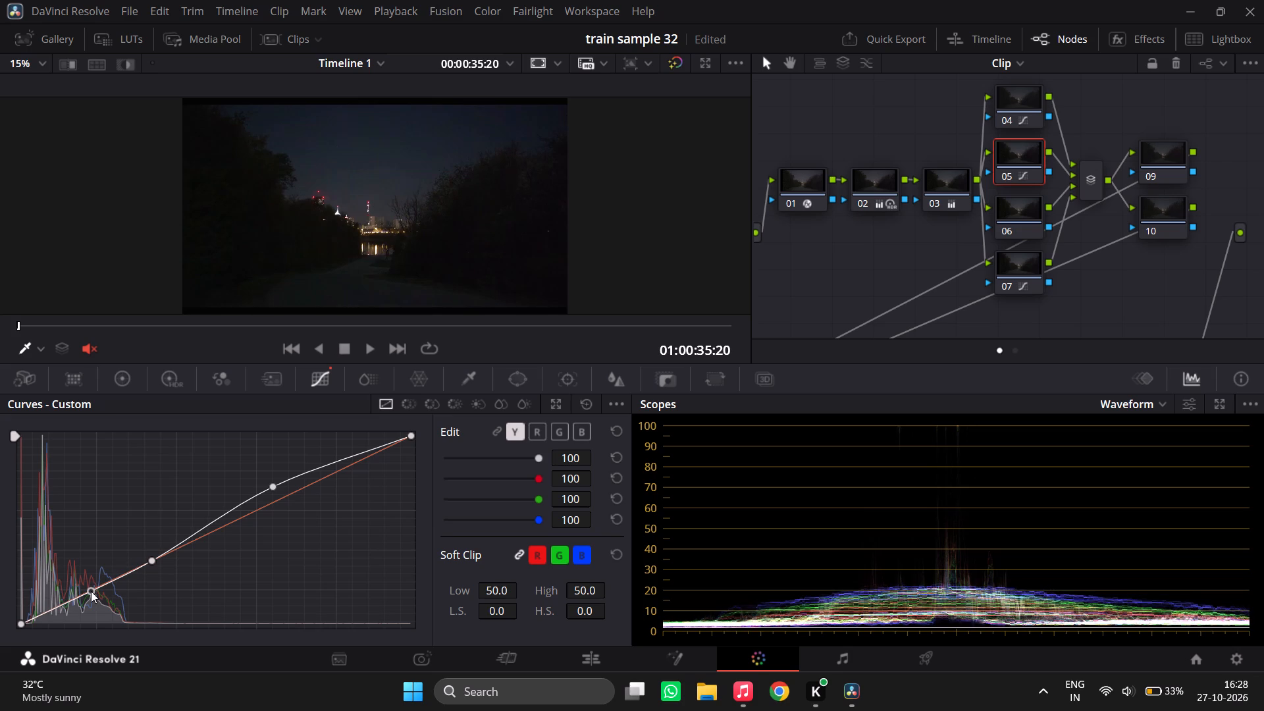
key(ctrl+d)
key(ctrl+d)
key(ctrl+d)
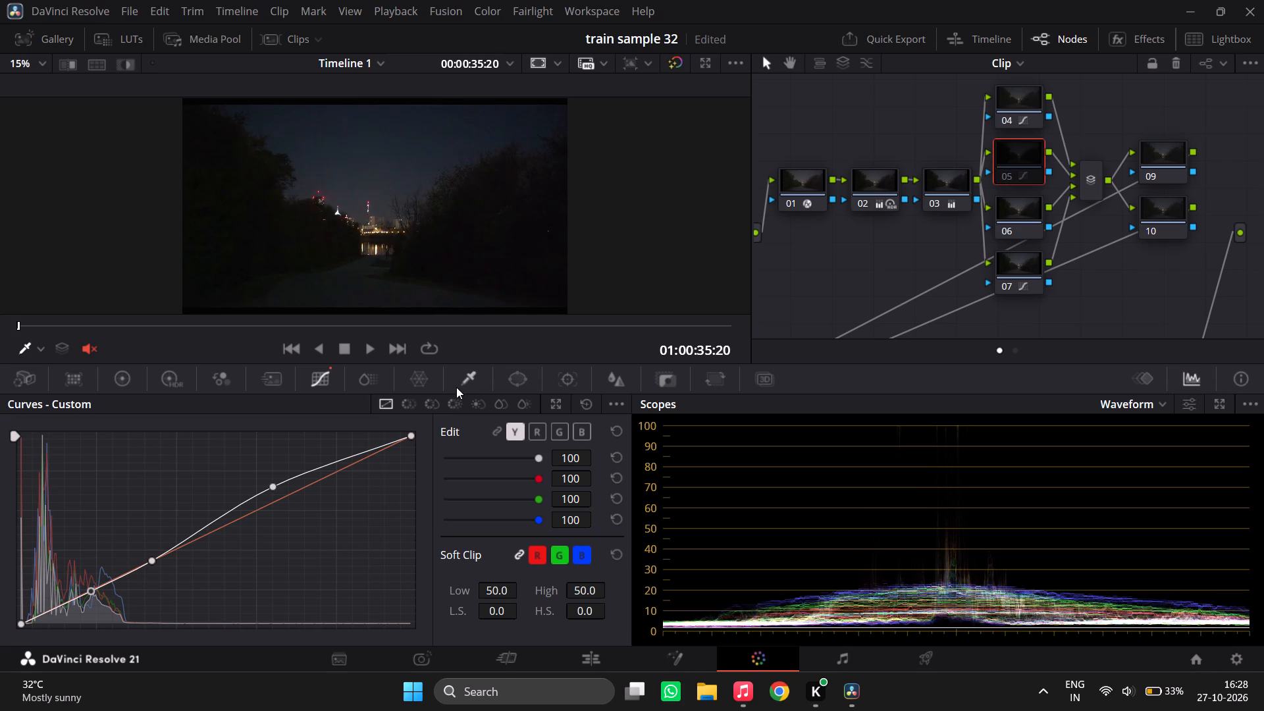
key(ctrl+d)
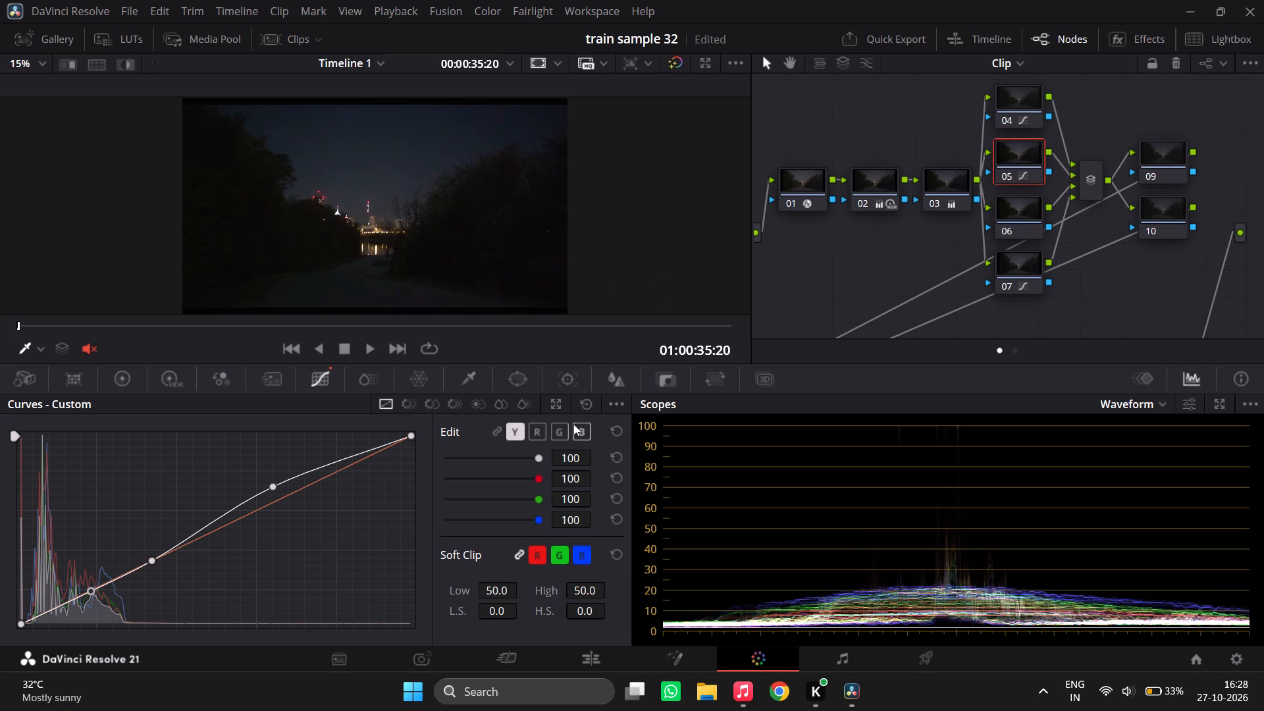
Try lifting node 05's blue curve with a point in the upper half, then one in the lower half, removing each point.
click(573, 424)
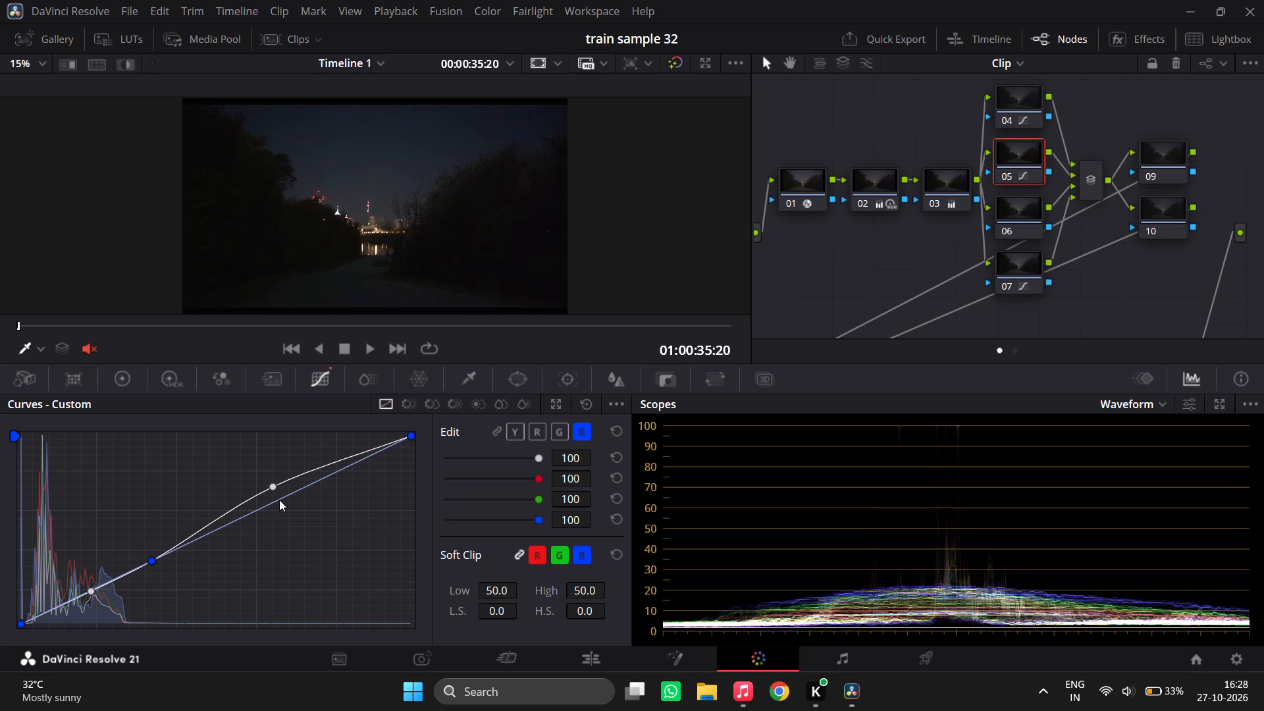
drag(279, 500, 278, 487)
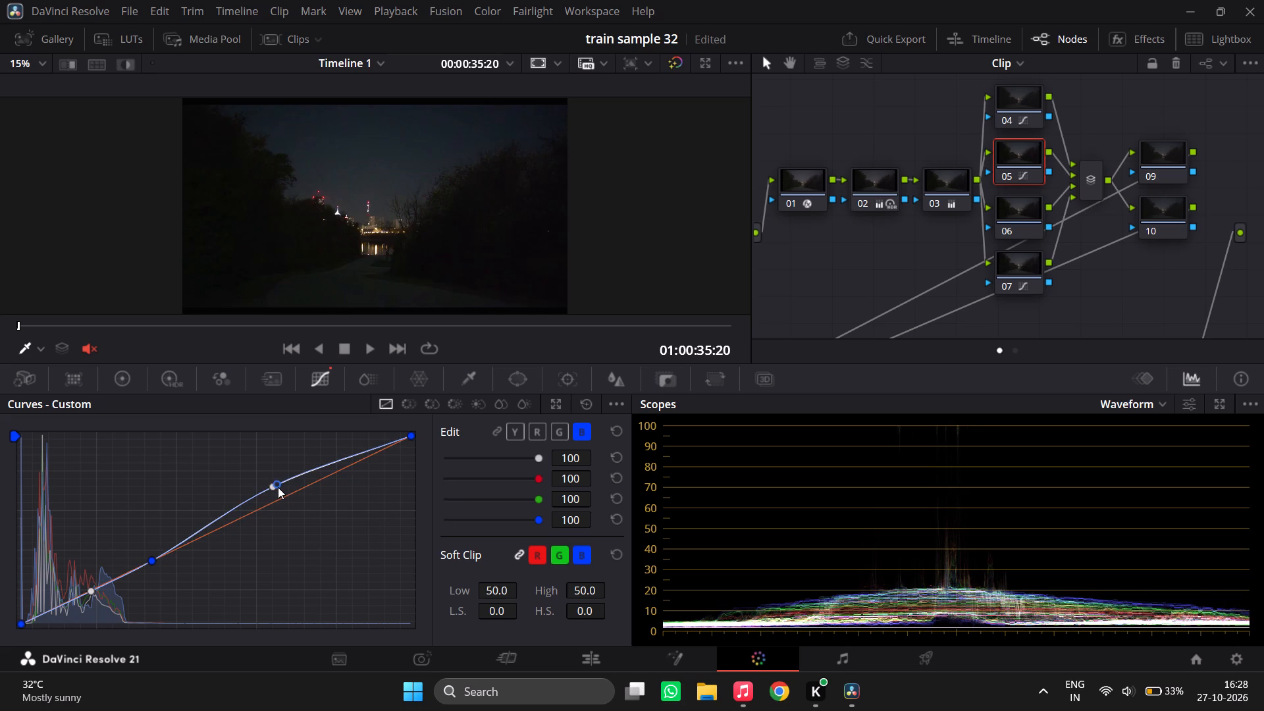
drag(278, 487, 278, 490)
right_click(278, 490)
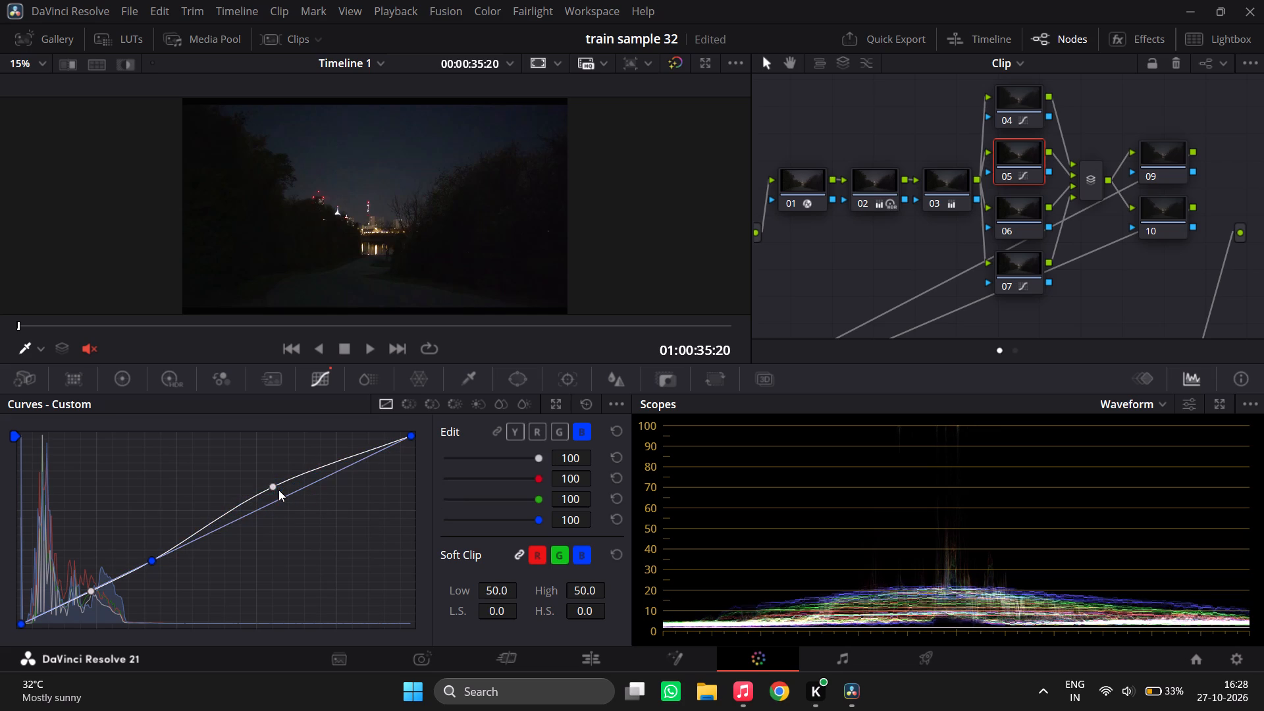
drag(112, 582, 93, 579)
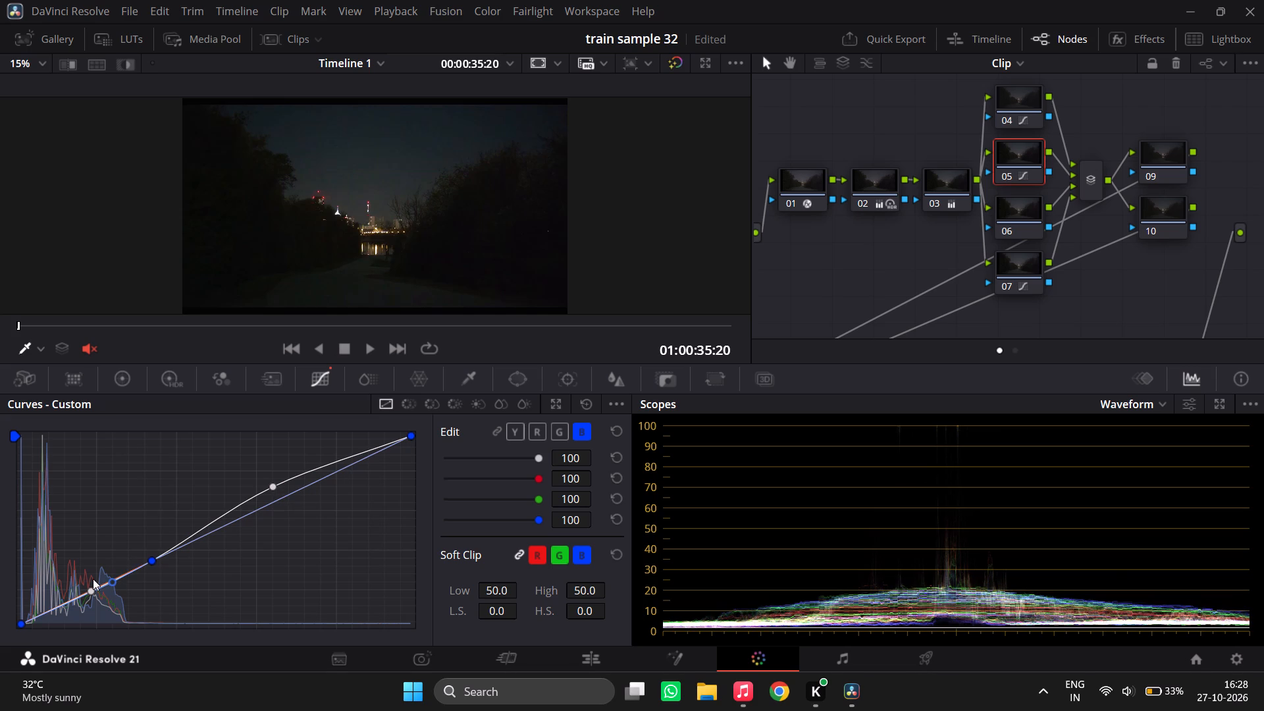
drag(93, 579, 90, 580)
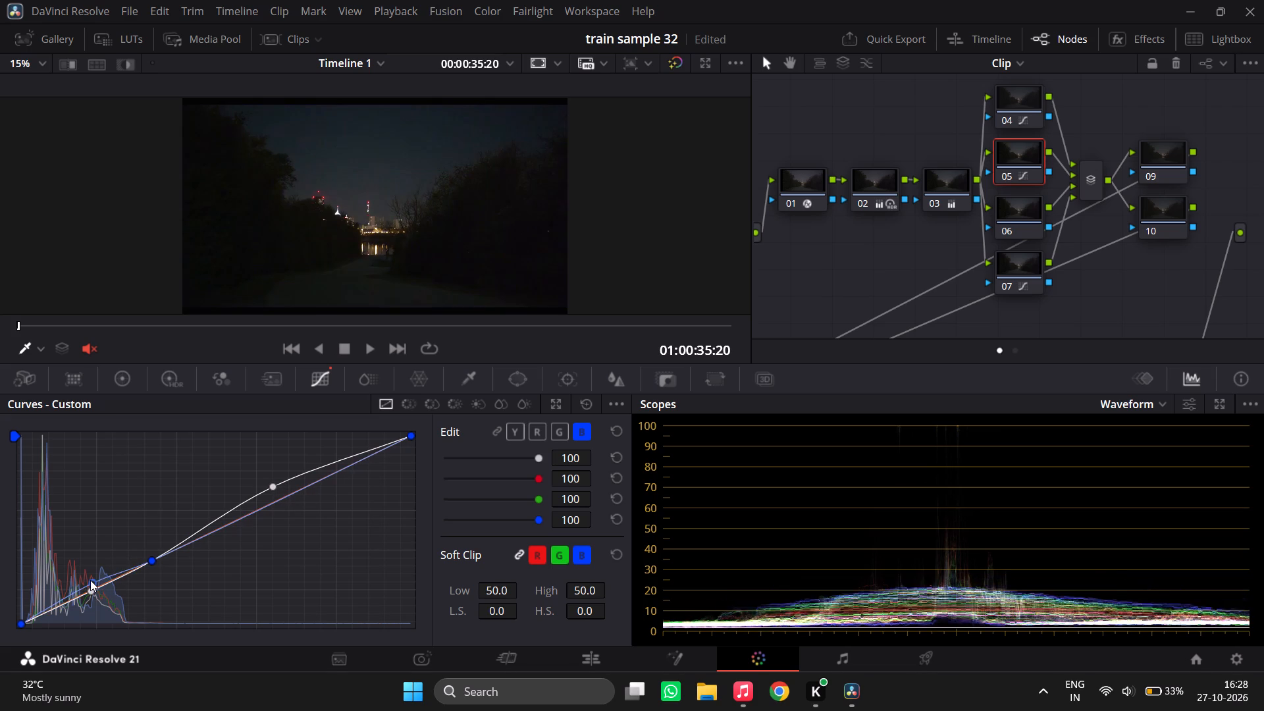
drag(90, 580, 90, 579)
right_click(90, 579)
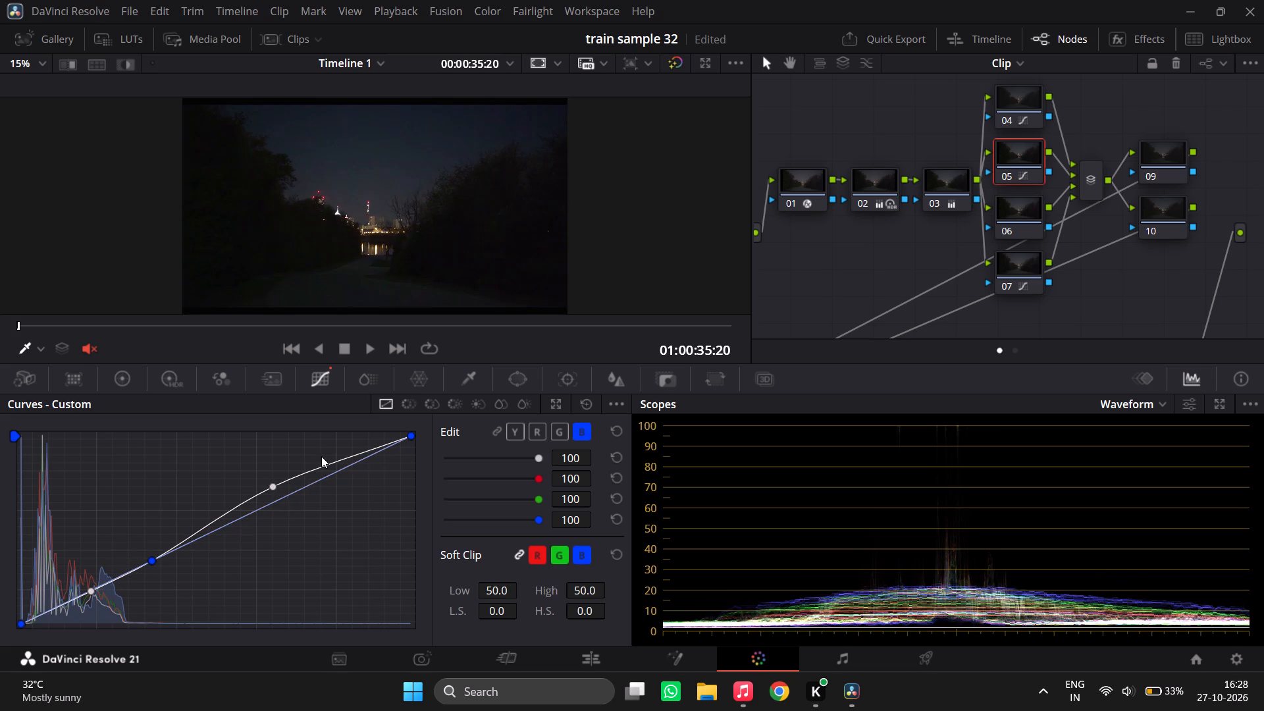
Isolate the blue channel for editing node 05's custom curve.
click(534, 434)
click(578, 424)
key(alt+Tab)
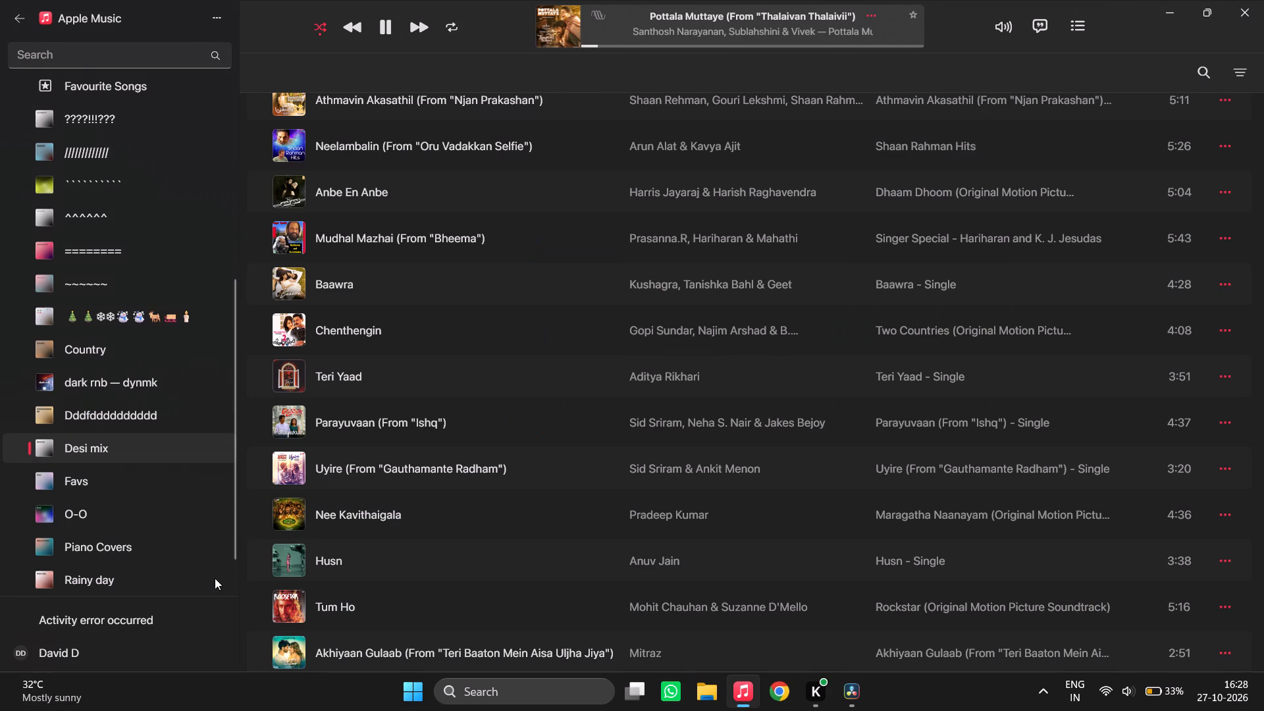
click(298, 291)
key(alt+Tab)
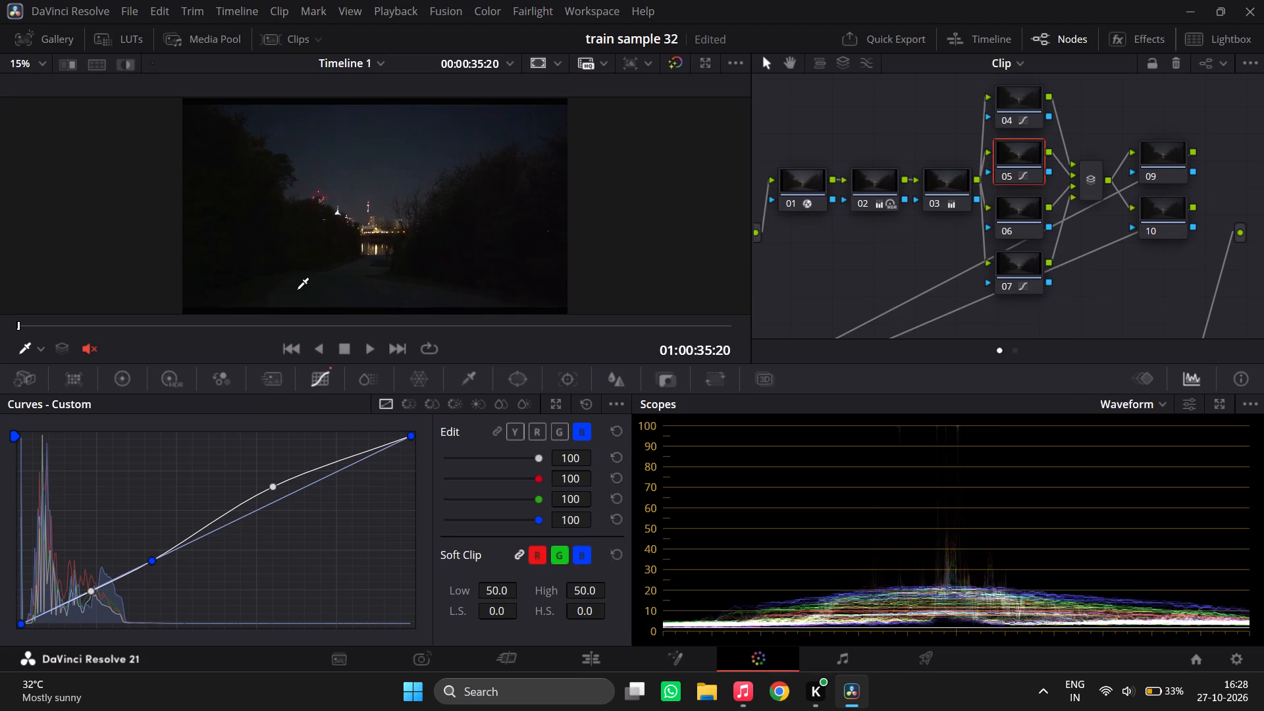
Switch to Apple Music, play "Flaws and Sins" by Juice WRLD from the "========" playlist, and return to DaVinci Resolve.
key(alt+Tab)
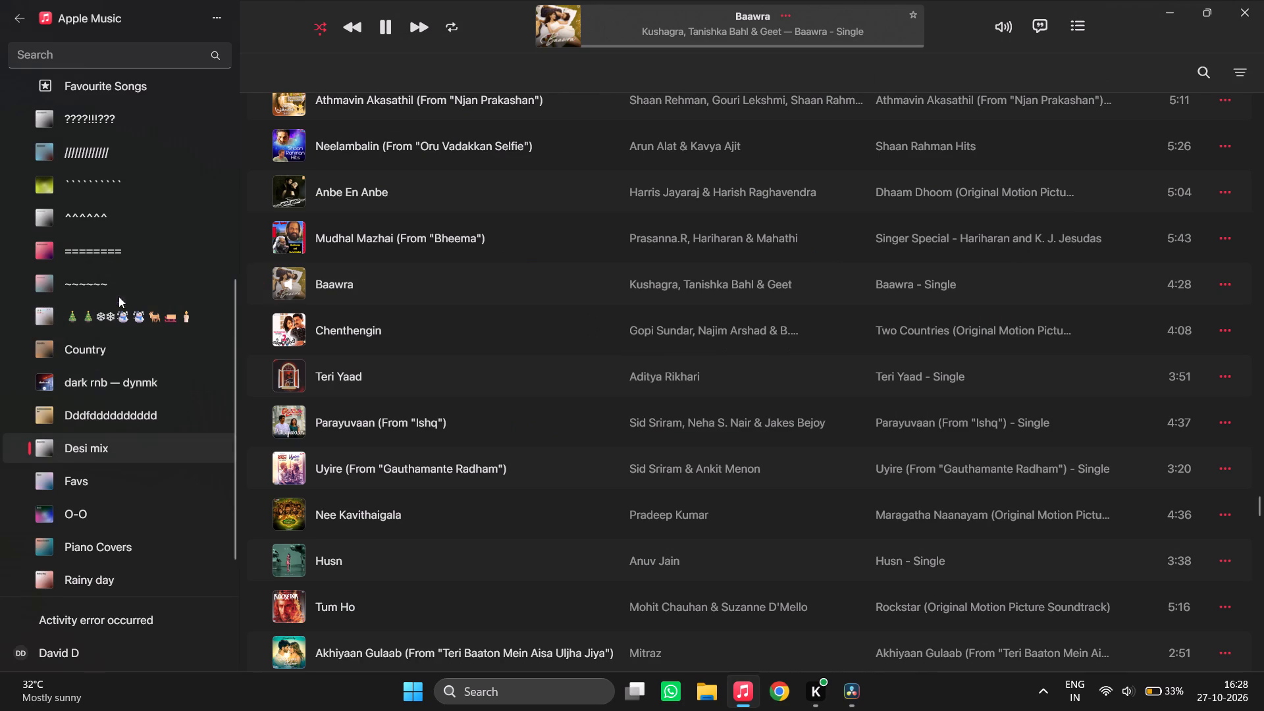
click(114, 263)
scroll(463, 373, down, 2)
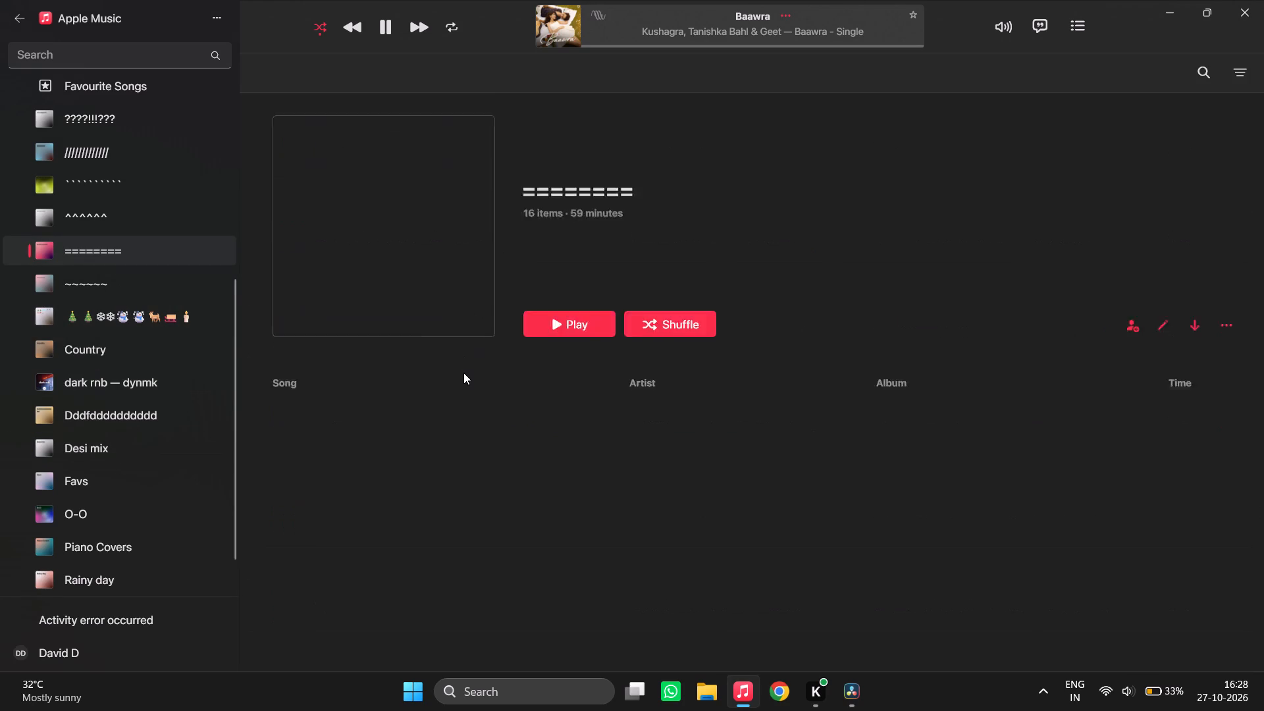
scroll(463, 373, down, 5)
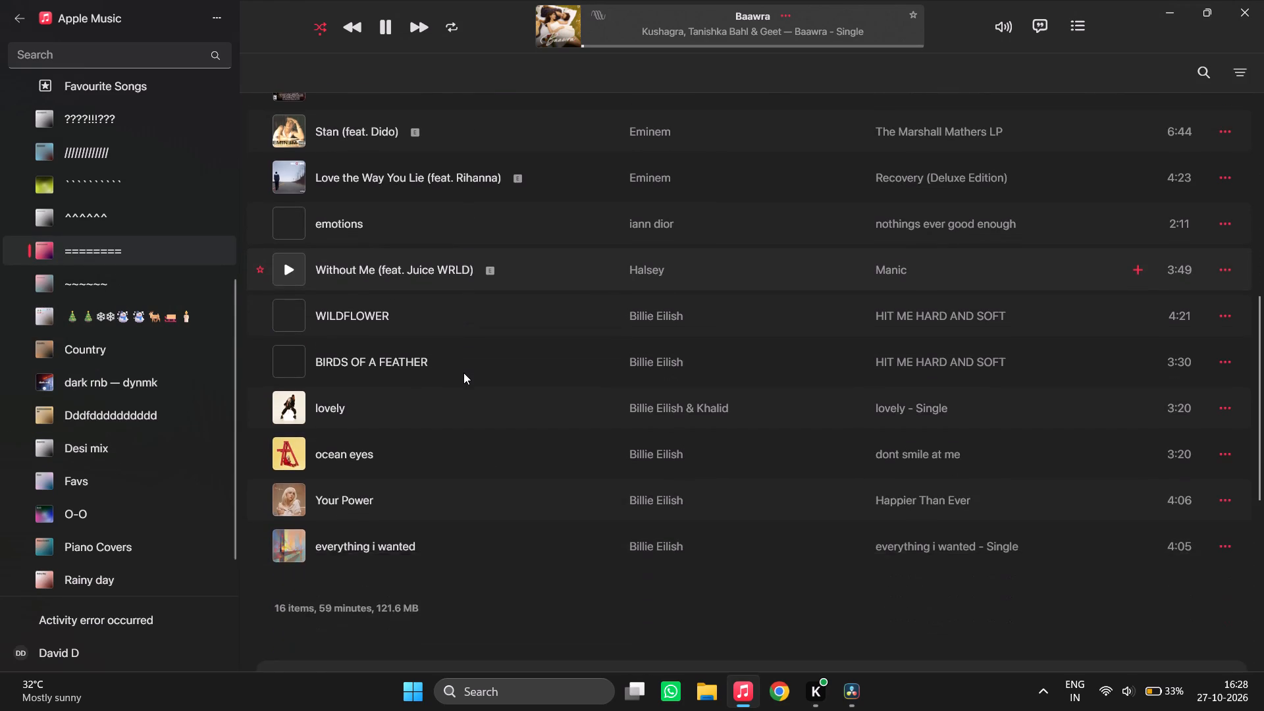
scroll(463, 373, up, 3)
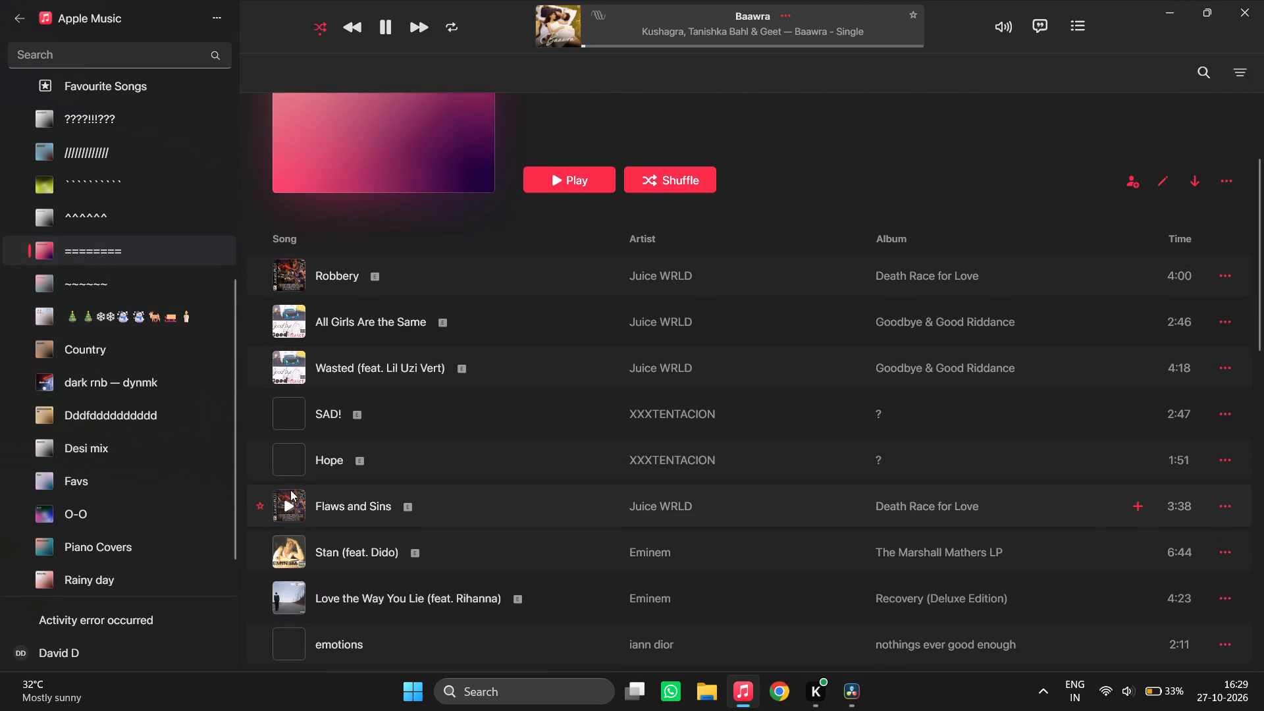
click(290, 490)
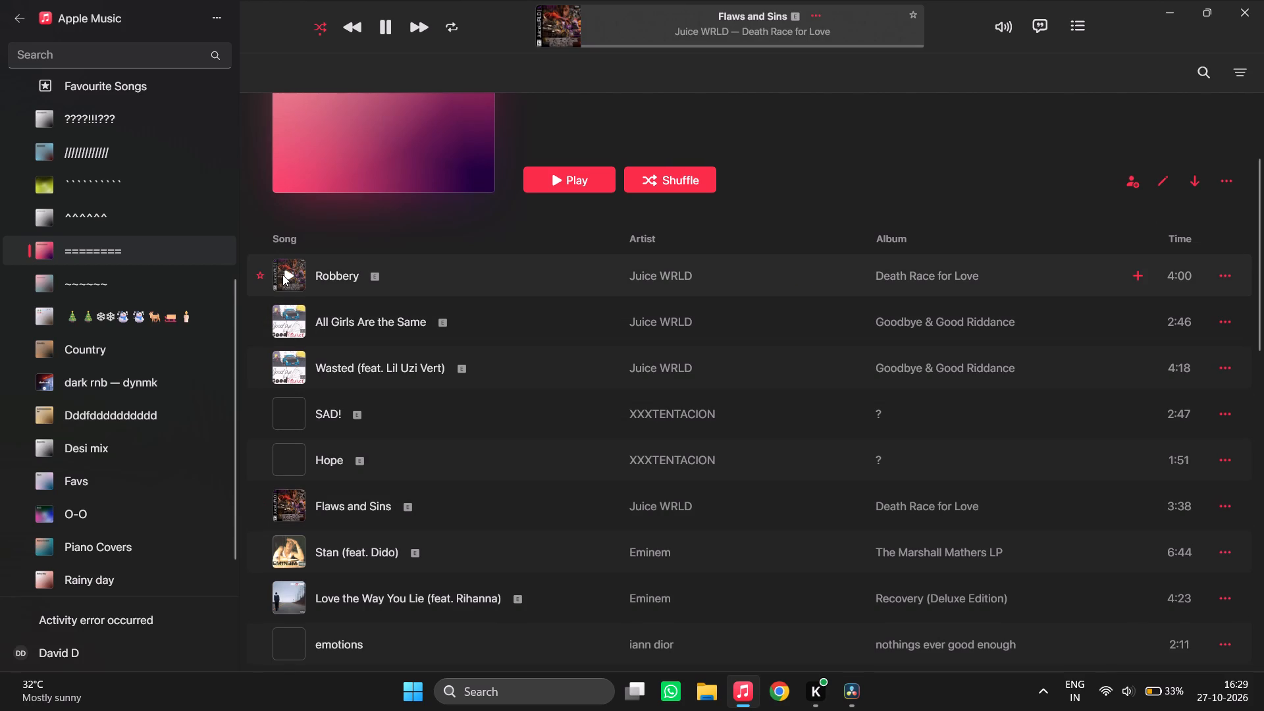
key(alt+Tab)
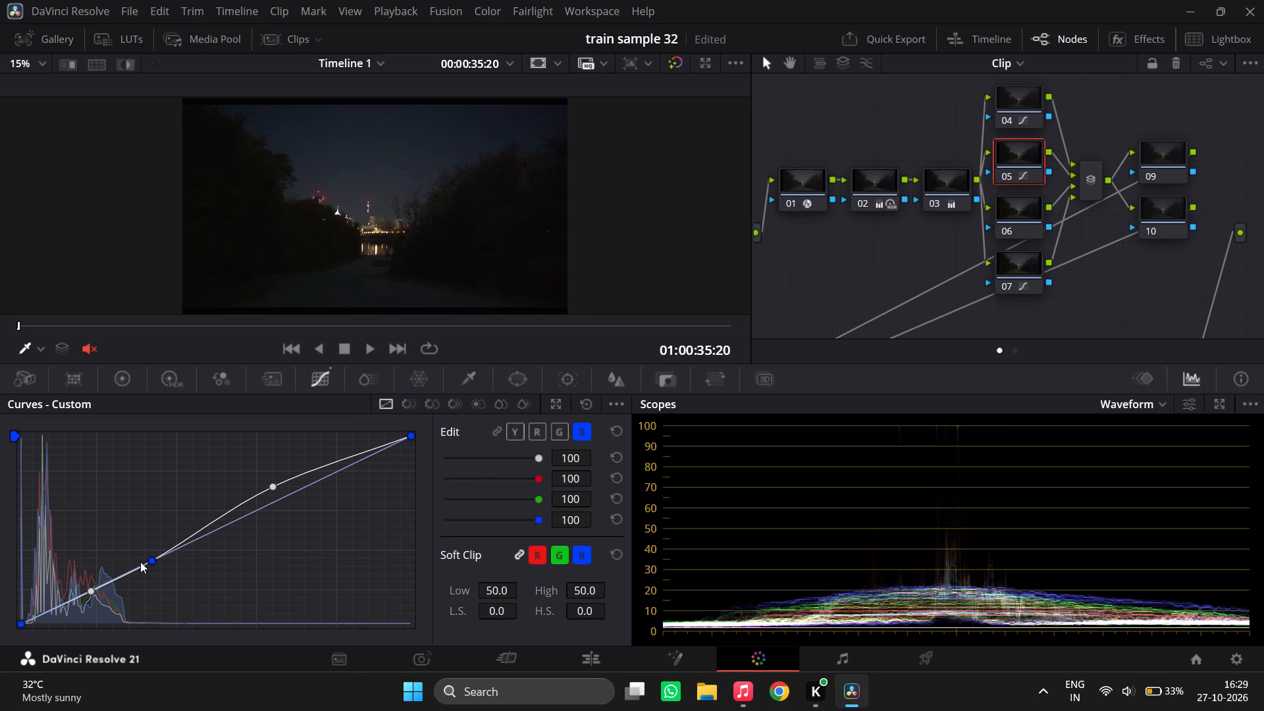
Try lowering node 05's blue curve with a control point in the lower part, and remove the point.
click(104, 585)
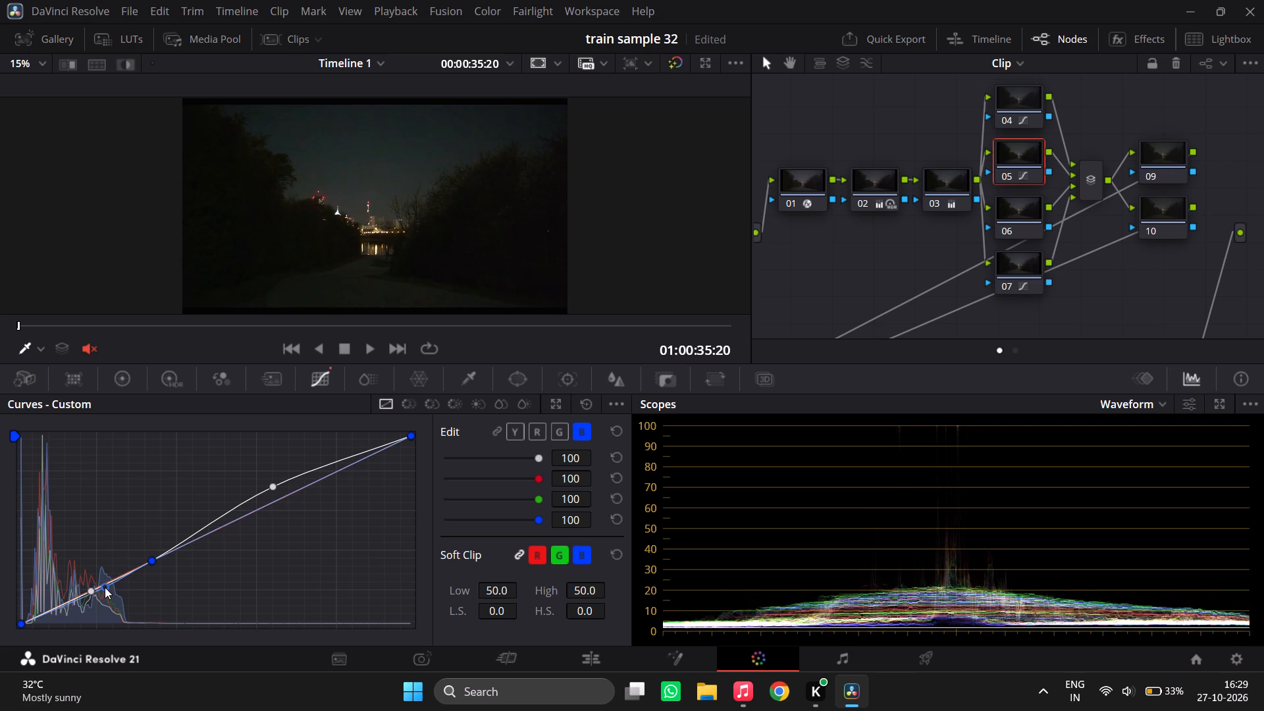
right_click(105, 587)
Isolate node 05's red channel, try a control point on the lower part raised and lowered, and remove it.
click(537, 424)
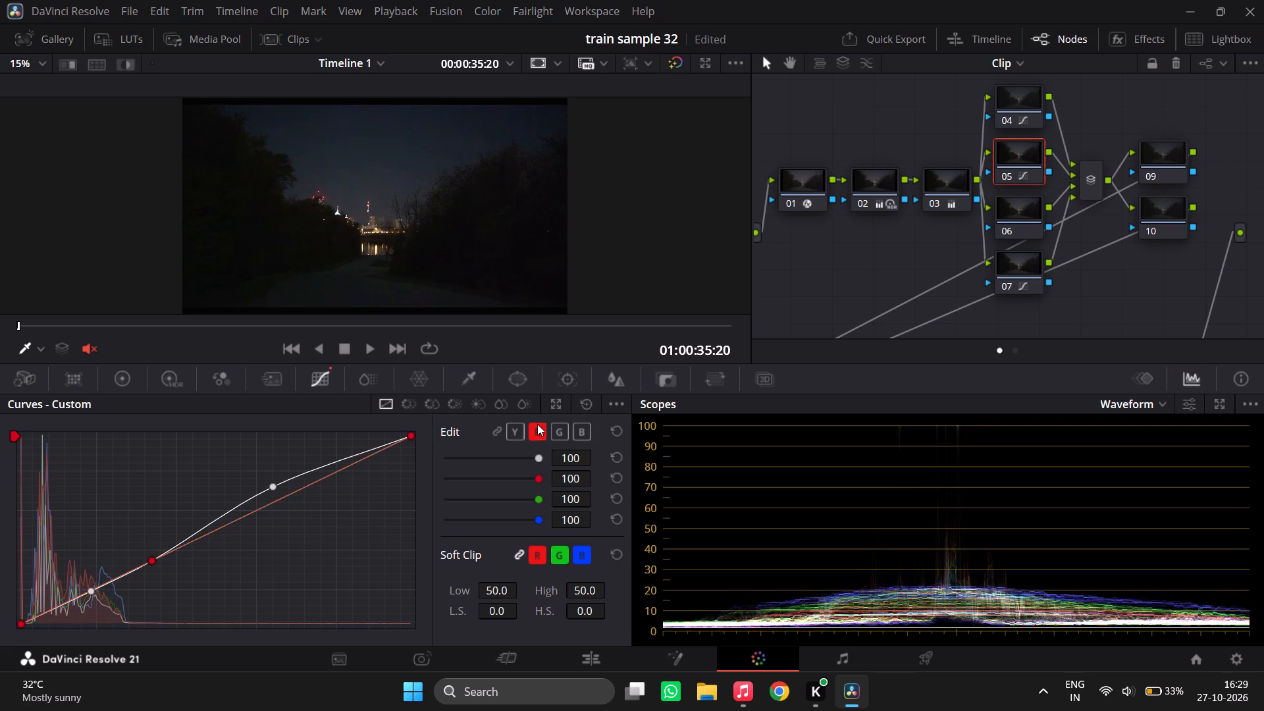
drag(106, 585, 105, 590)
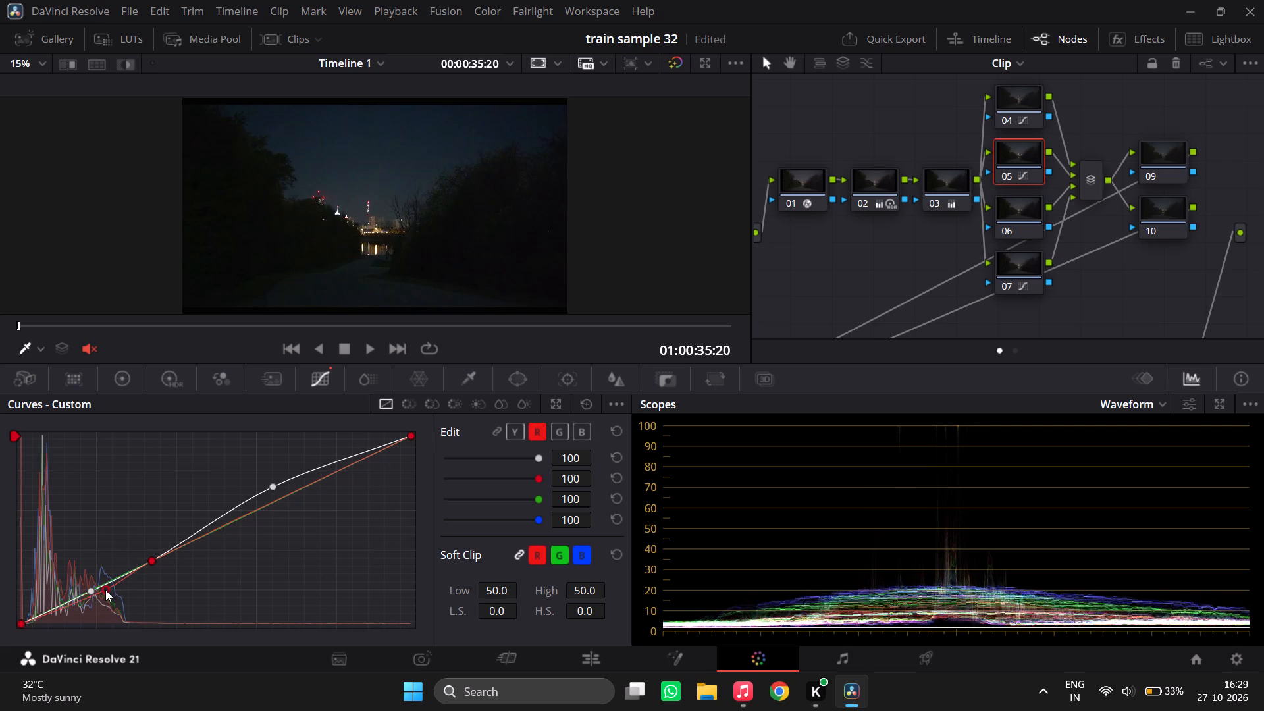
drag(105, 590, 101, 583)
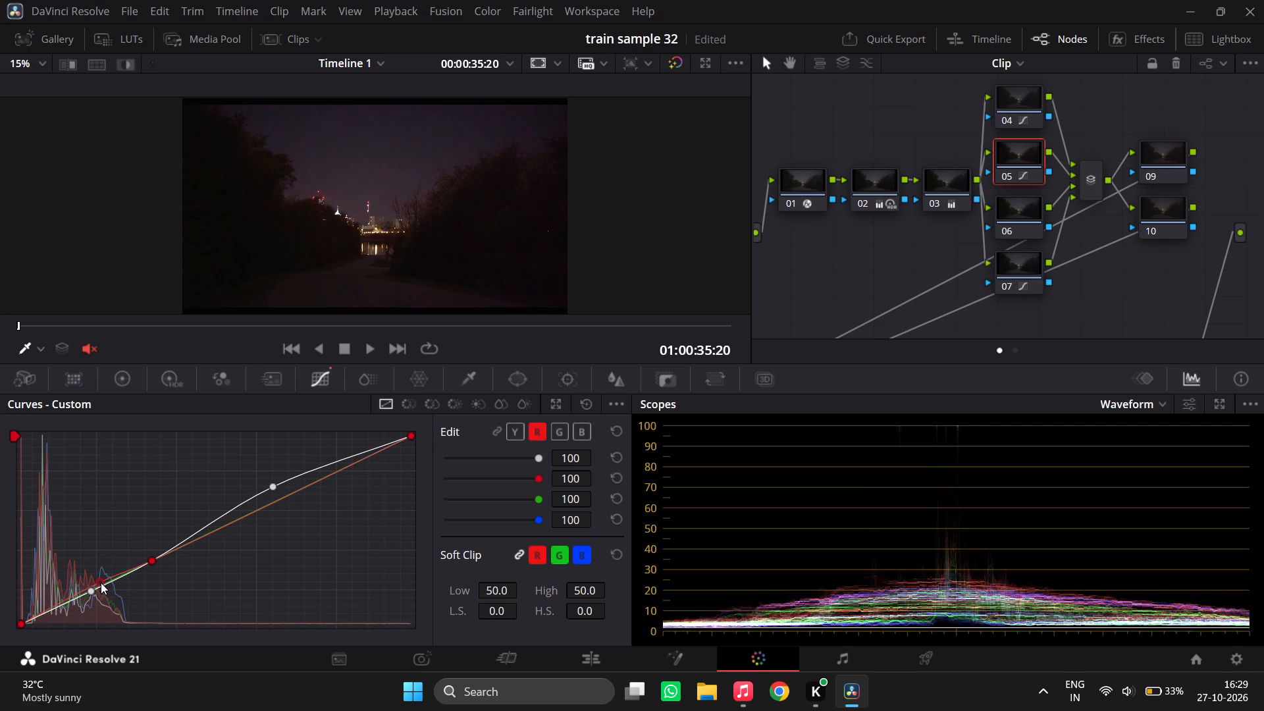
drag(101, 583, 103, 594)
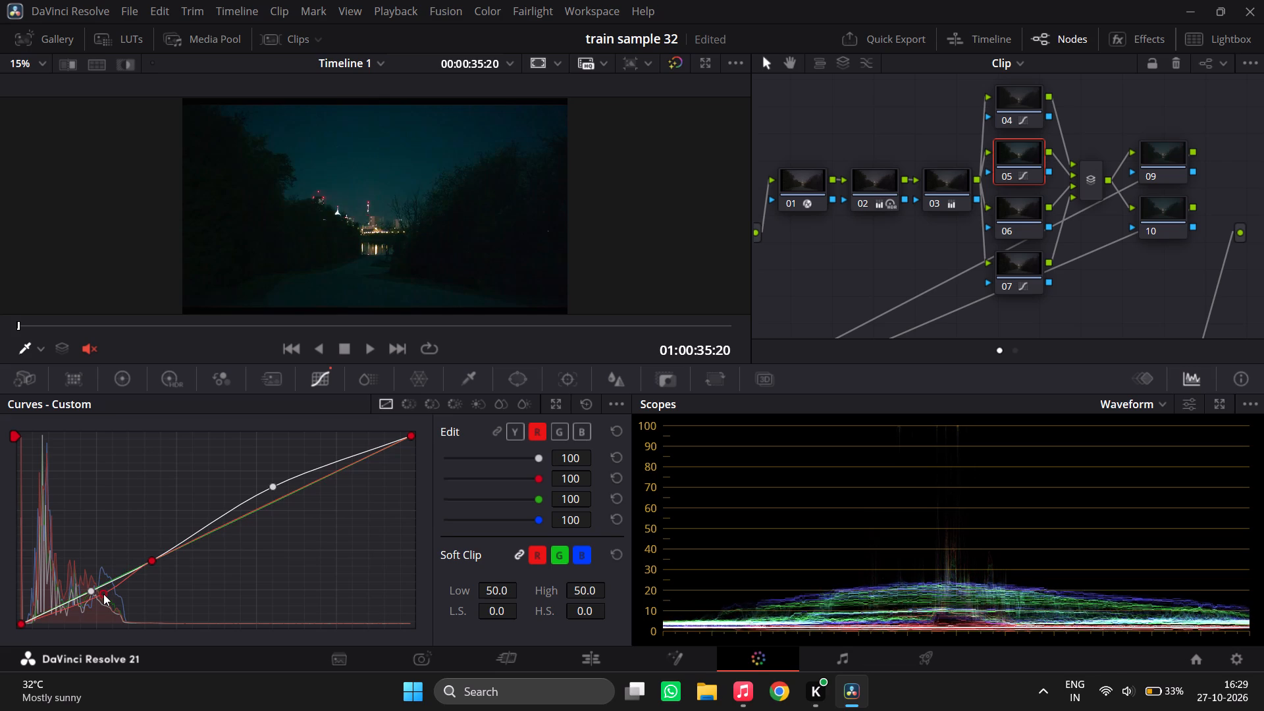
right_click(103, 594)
Add a slightly raised control point on the upper half of node 05's red curve and compare the node off and on full screen.
click(281, 499)
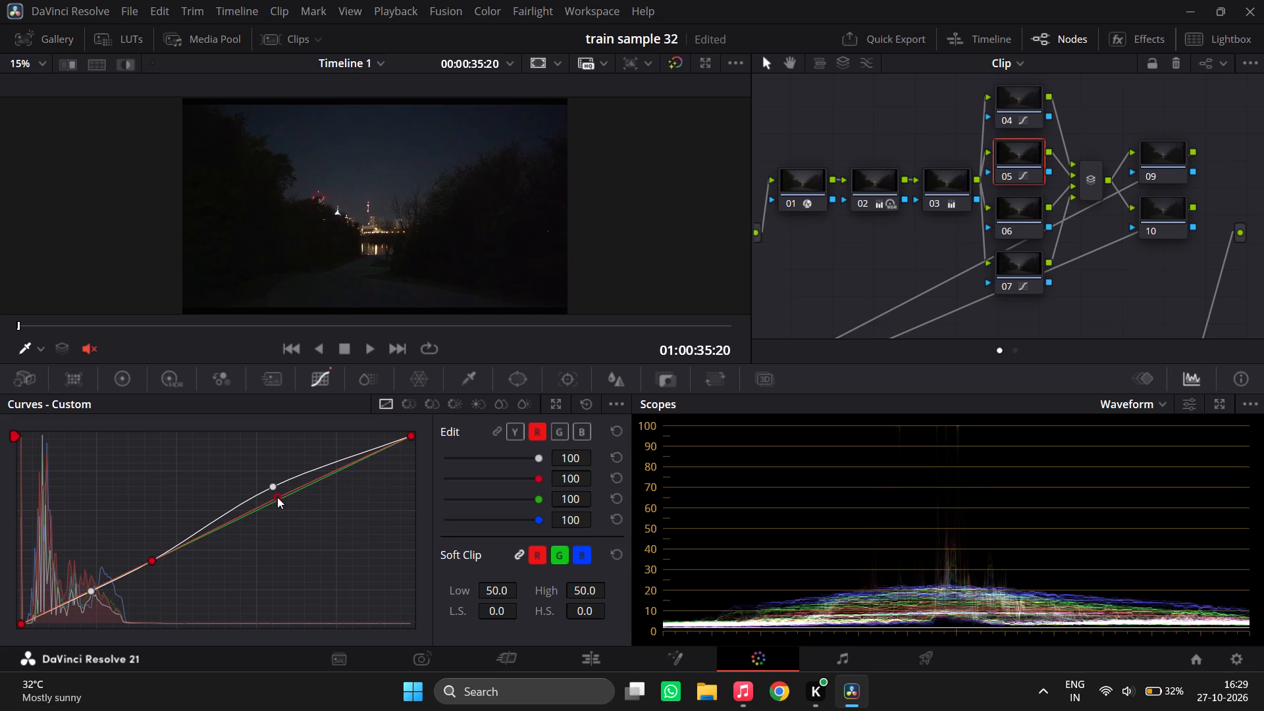
key(ctrl+f)
key(ctrl+d)
key(ctrl+d)
key(ctrl+d)
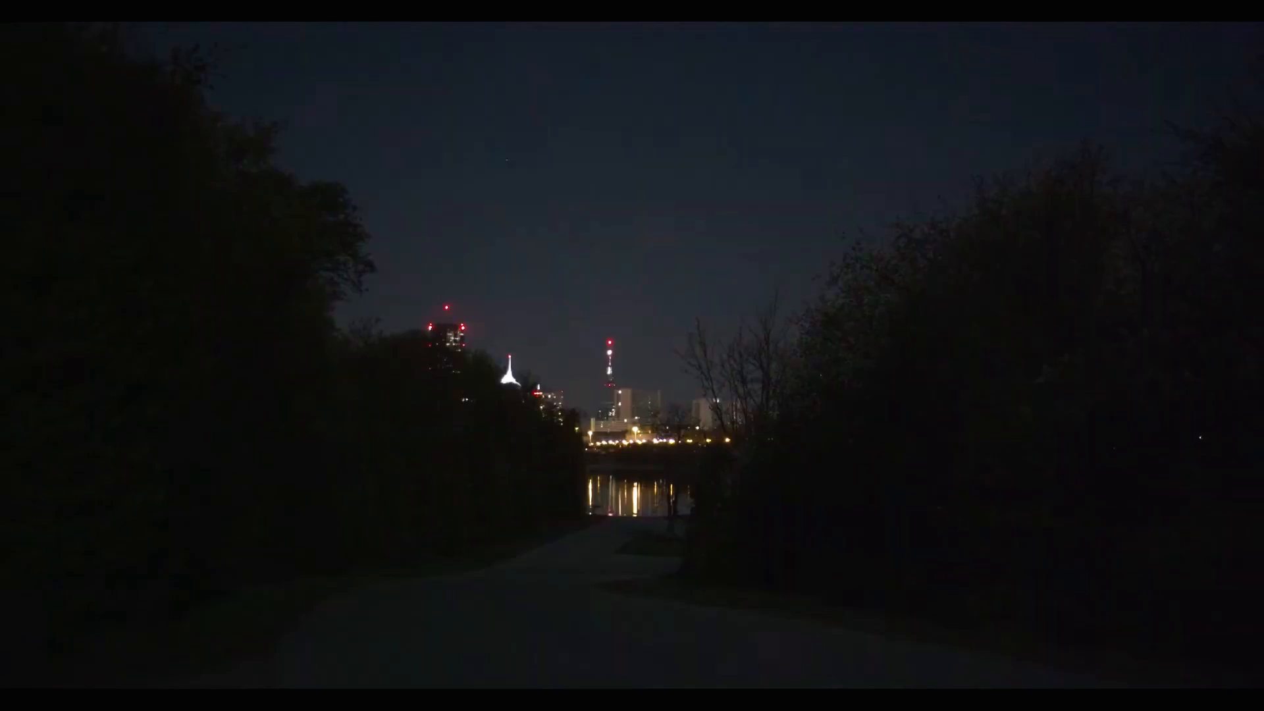
key(ctrl+d)
key(Escape)
In node 06, link all curve channels, add a control point with spline handles sampled from the sky, and raise its upper handle slightly.
click(1022, 218)
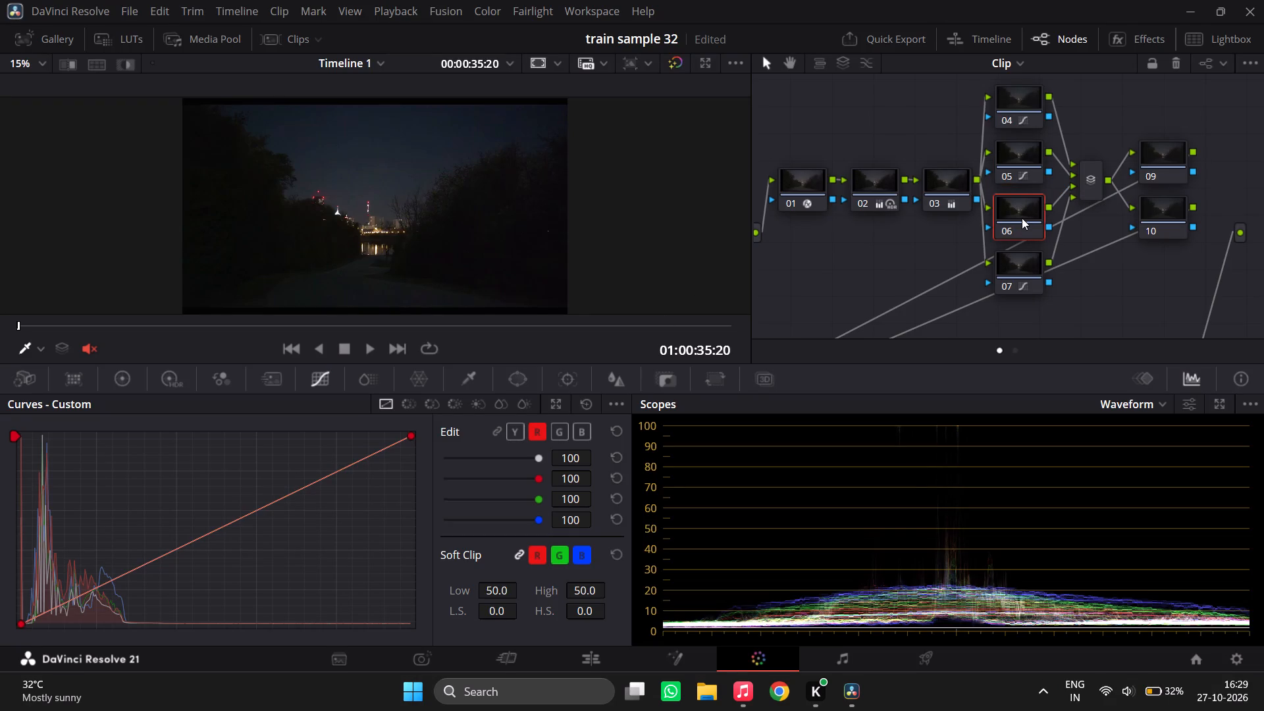
click(499, 433)
click(618, 408)
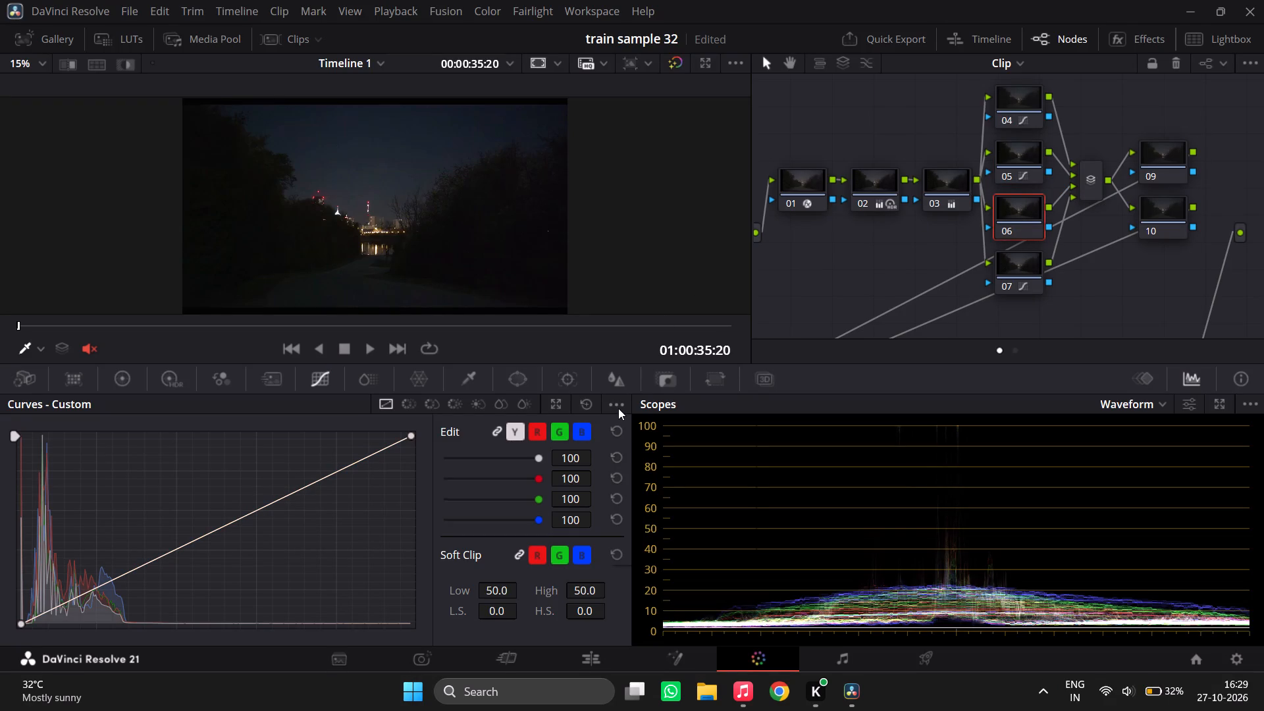
click(660, 516)
click(363, 172)
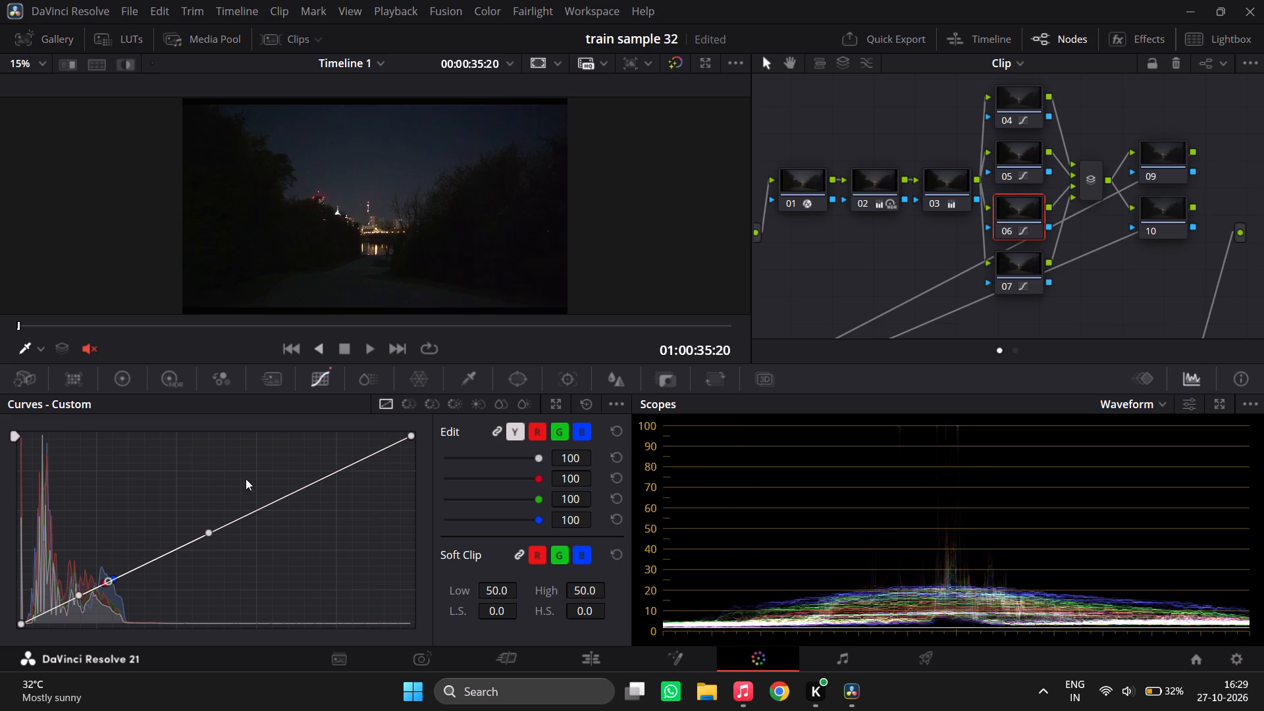
click(209, 533)
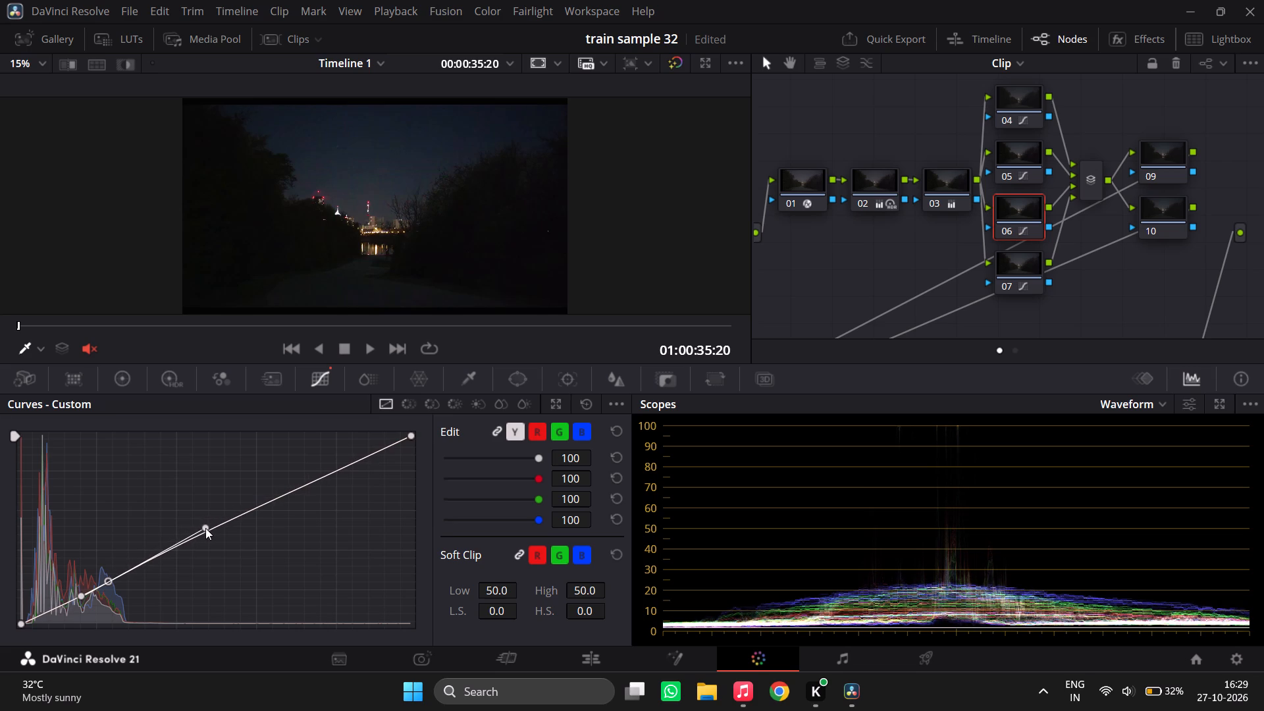
Compare the image with node 06 disabled and enabled, in the normal viewer and full screen.
key(ctrl+d)
key(ctrl+d)
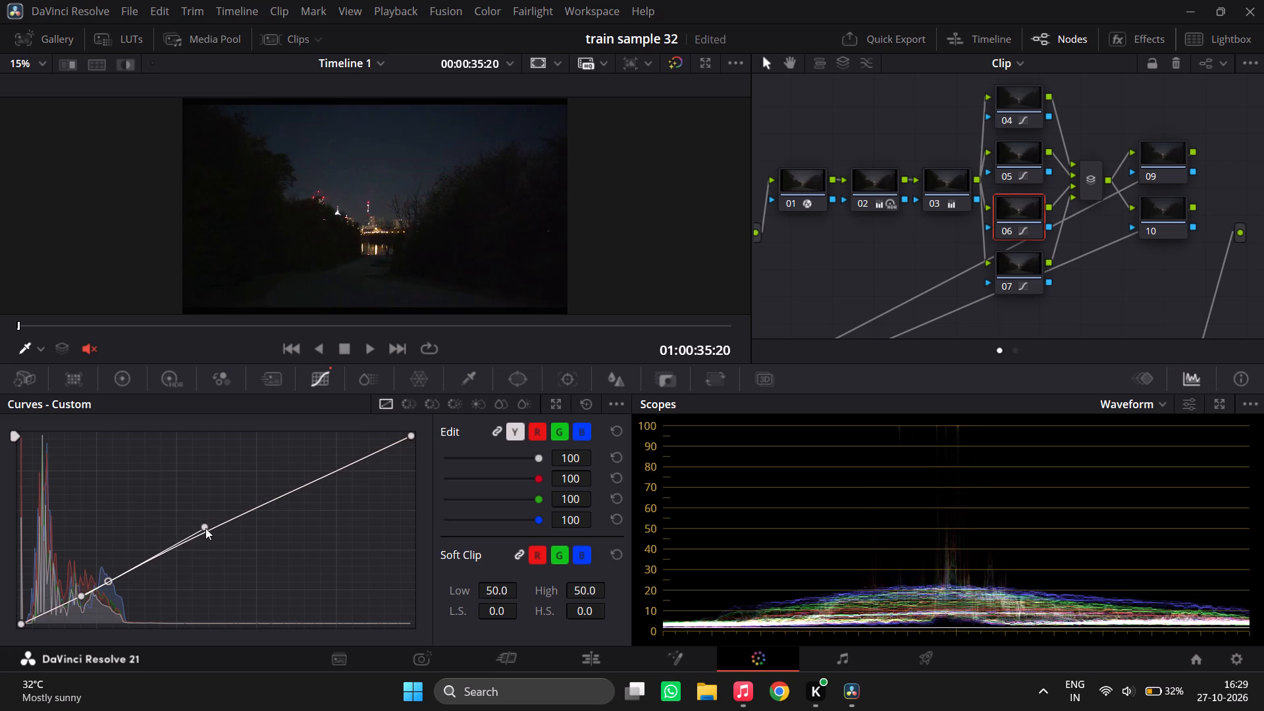
key(ctrl+f)
key(ctrl+d)
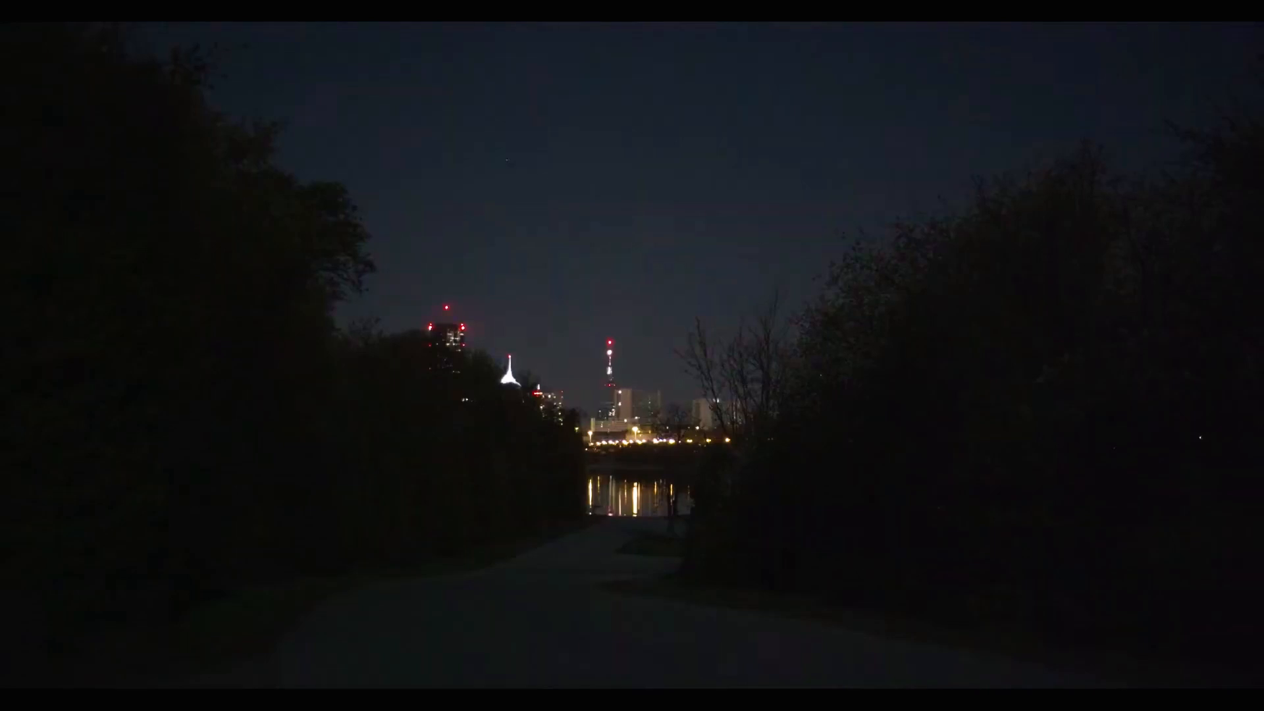
key(ctrl+d)
key(Escape)
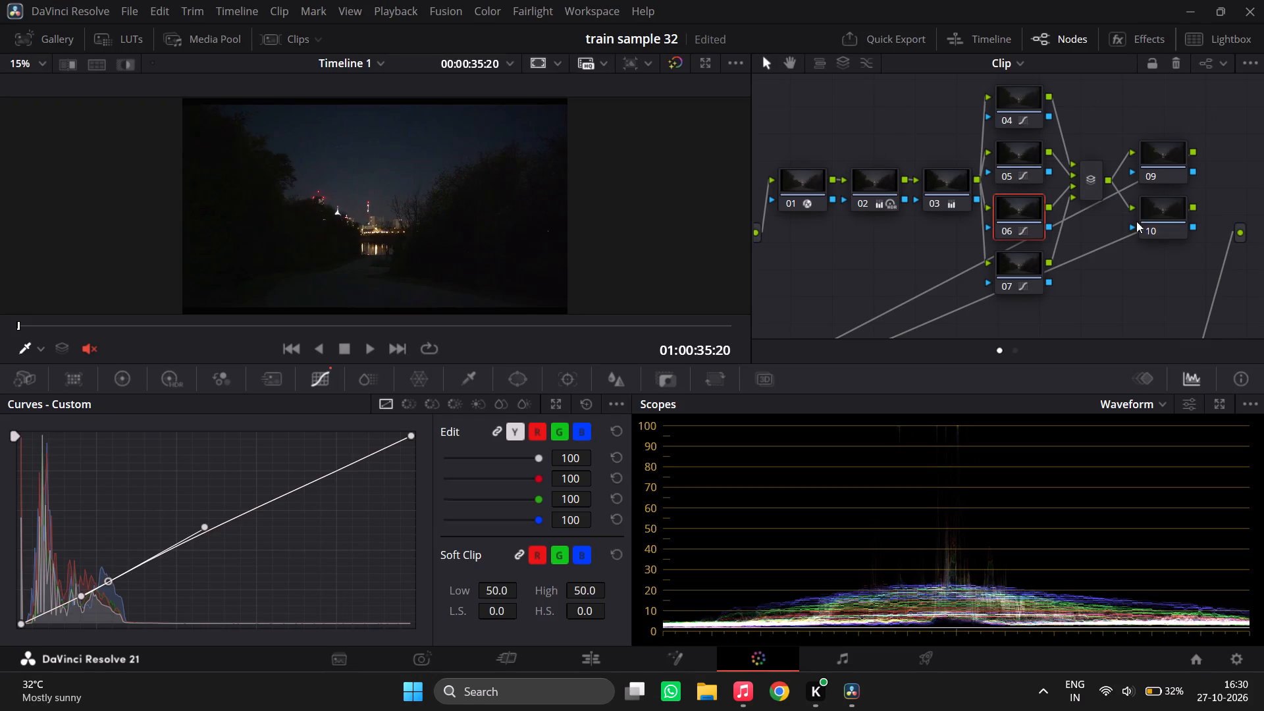
Select node 07 to work on its custom curve.
click(1016, 254)
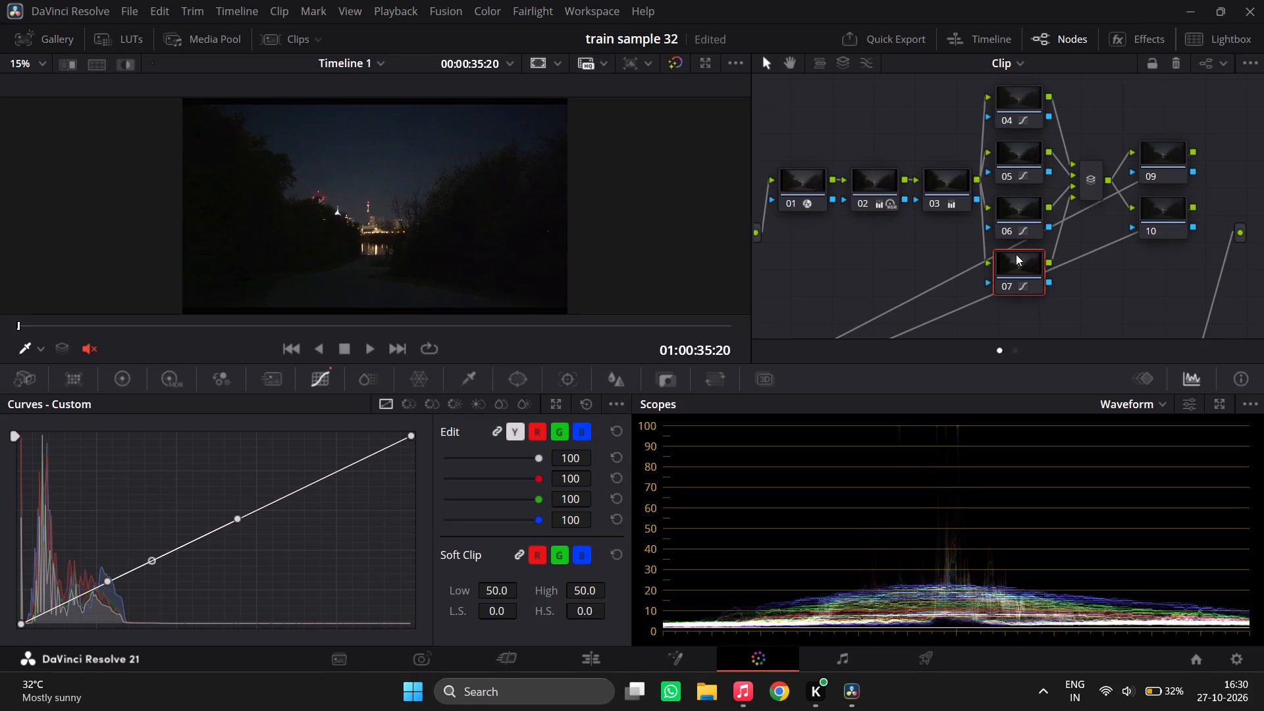
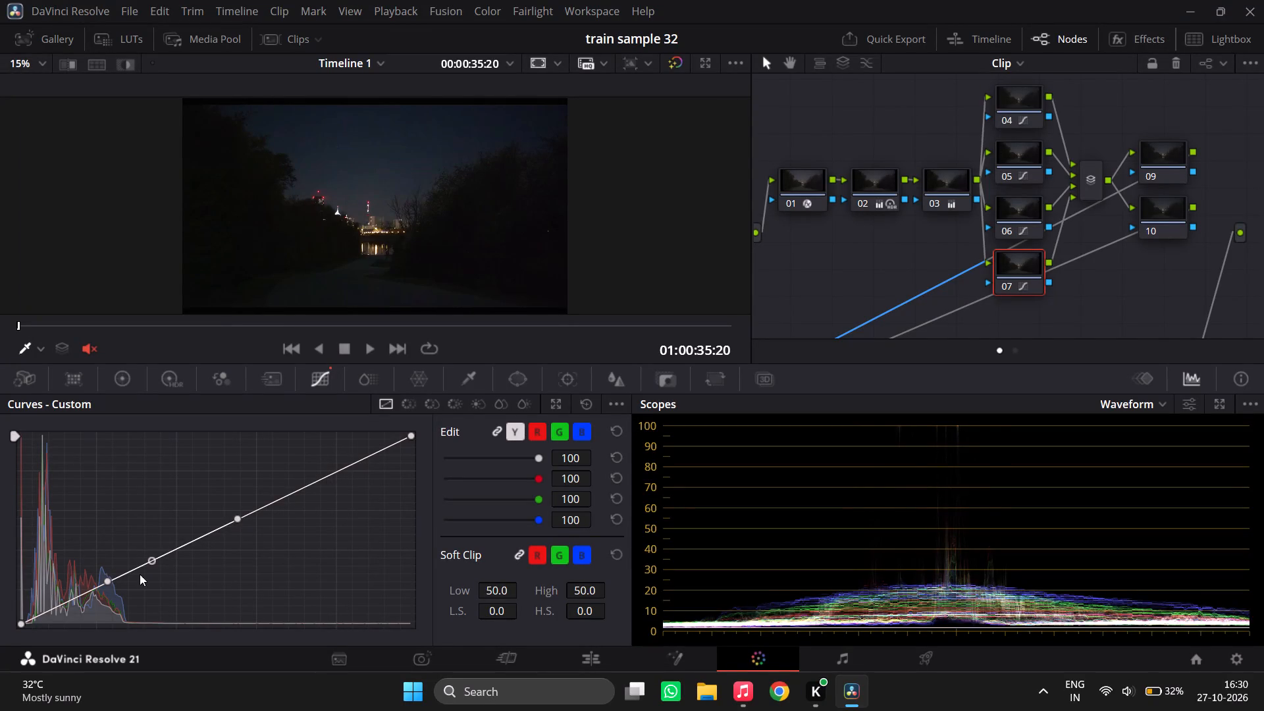
In node 07's custom curve, nudge the black point's spline handle slightly and compare the node off and on.
click(21, 624)
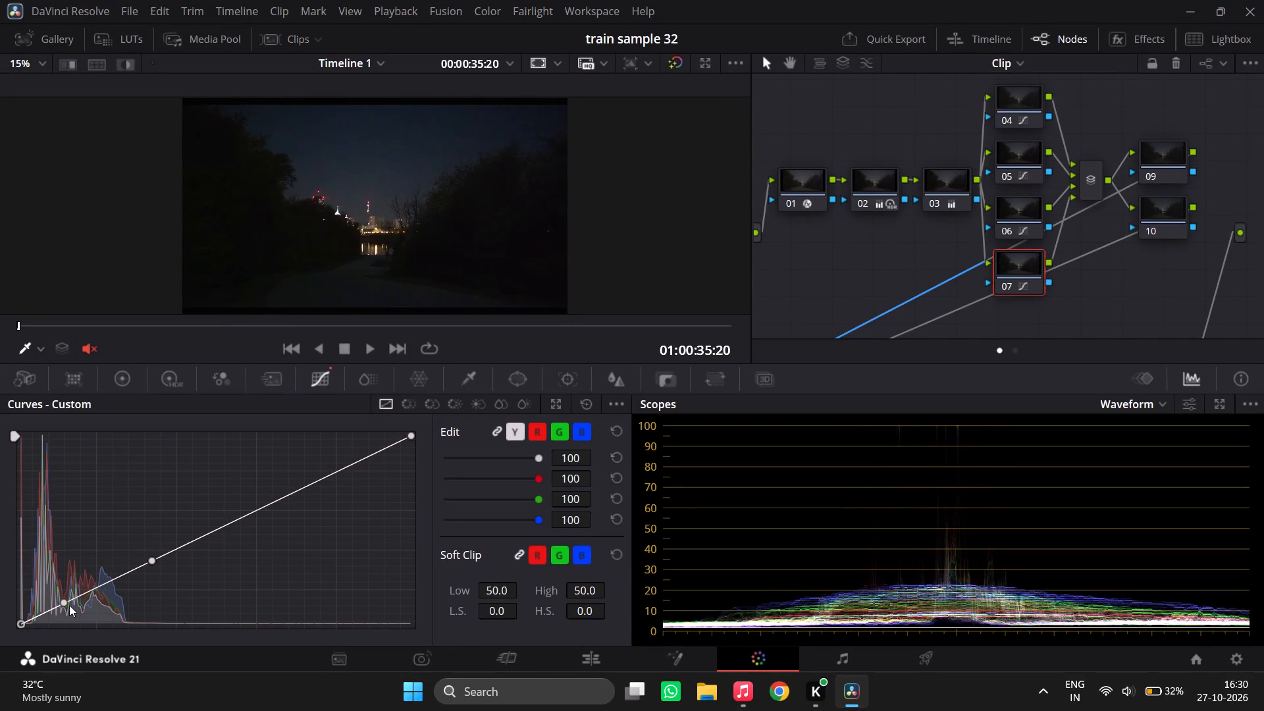
click(63, 602)
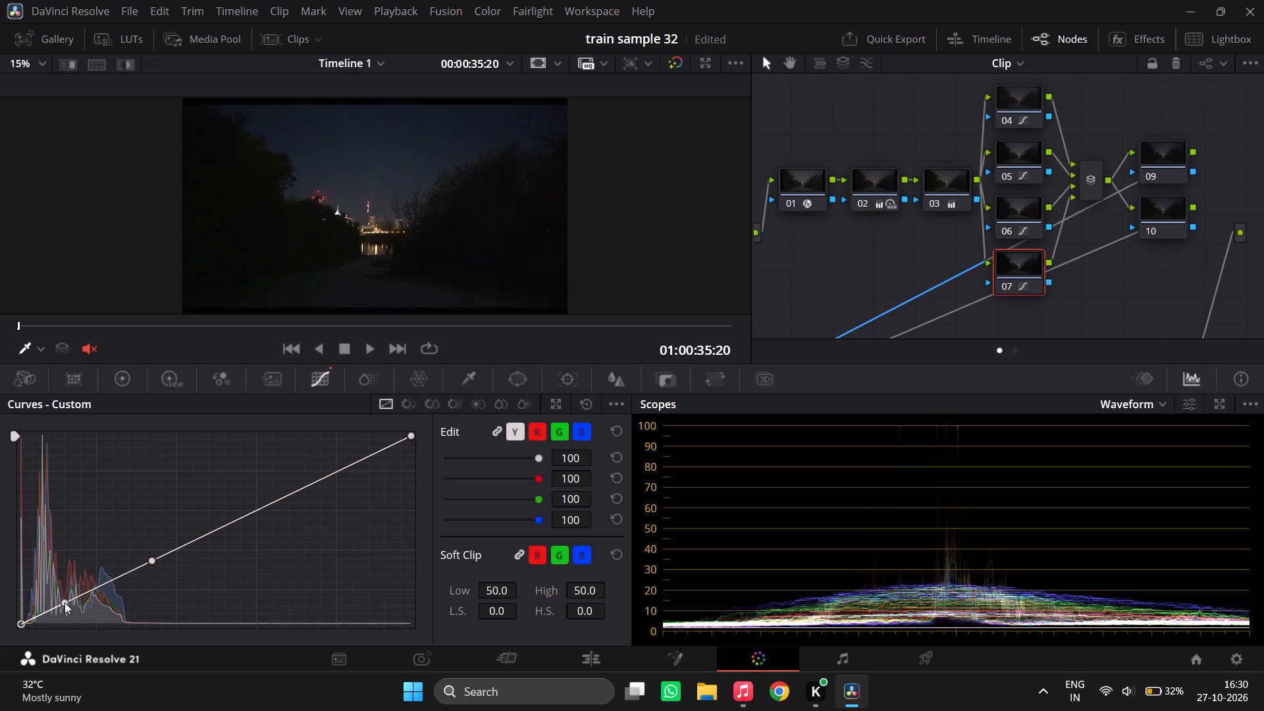
key(ctrl+d)
key(ctrl+d)
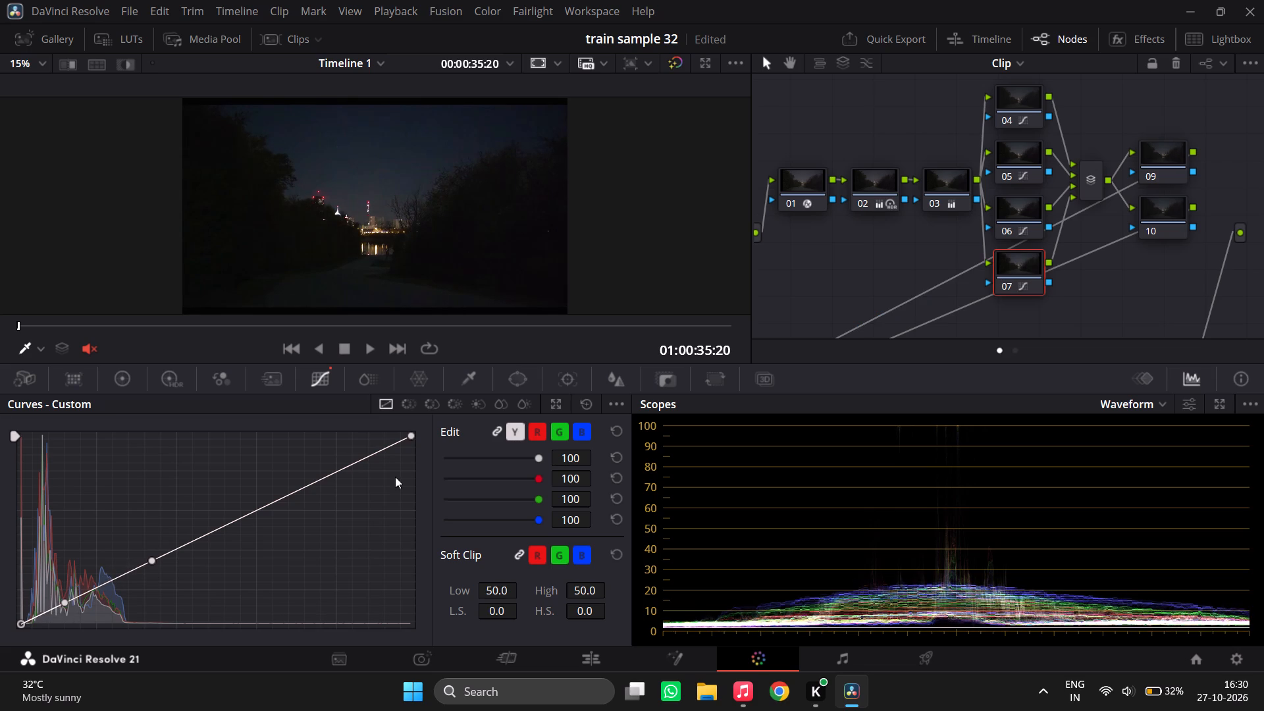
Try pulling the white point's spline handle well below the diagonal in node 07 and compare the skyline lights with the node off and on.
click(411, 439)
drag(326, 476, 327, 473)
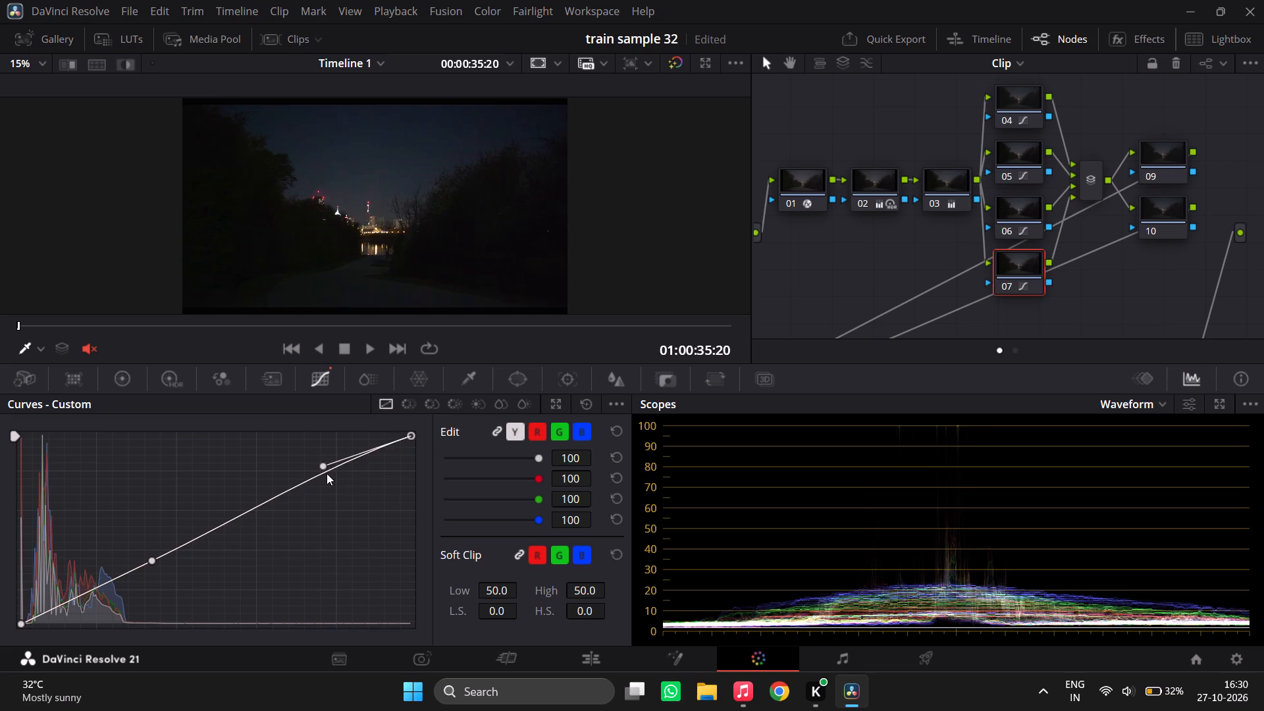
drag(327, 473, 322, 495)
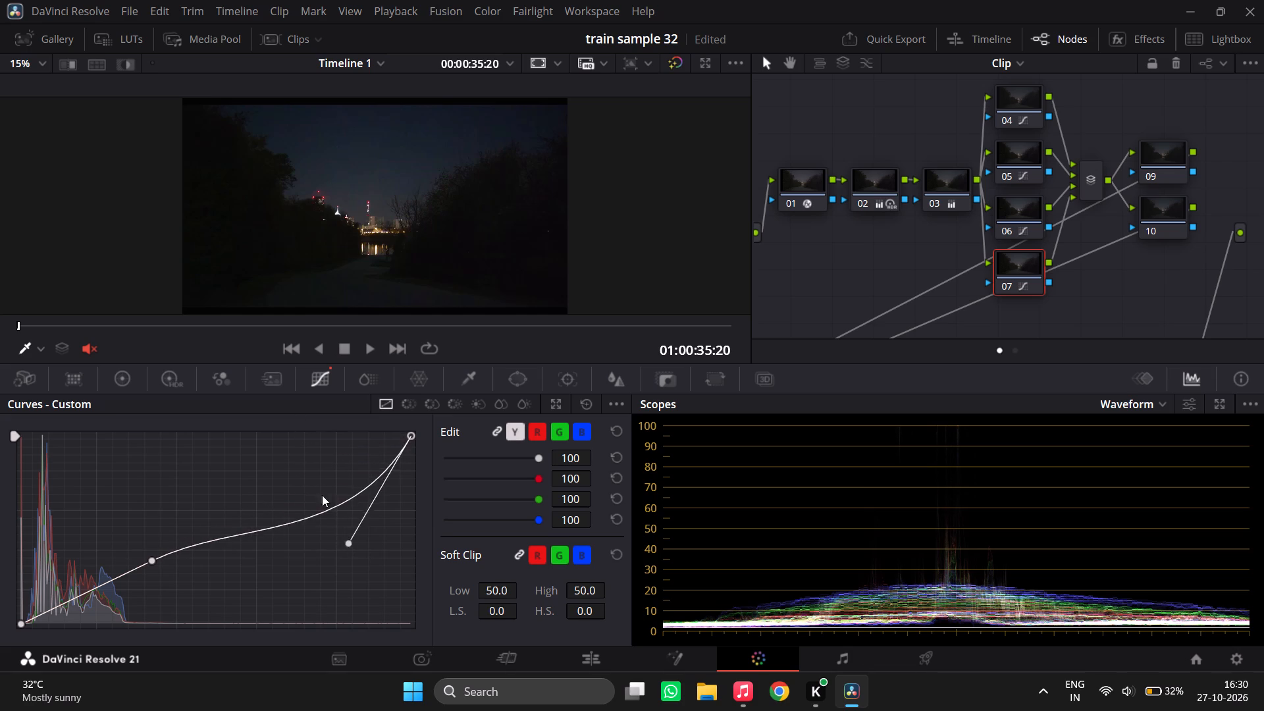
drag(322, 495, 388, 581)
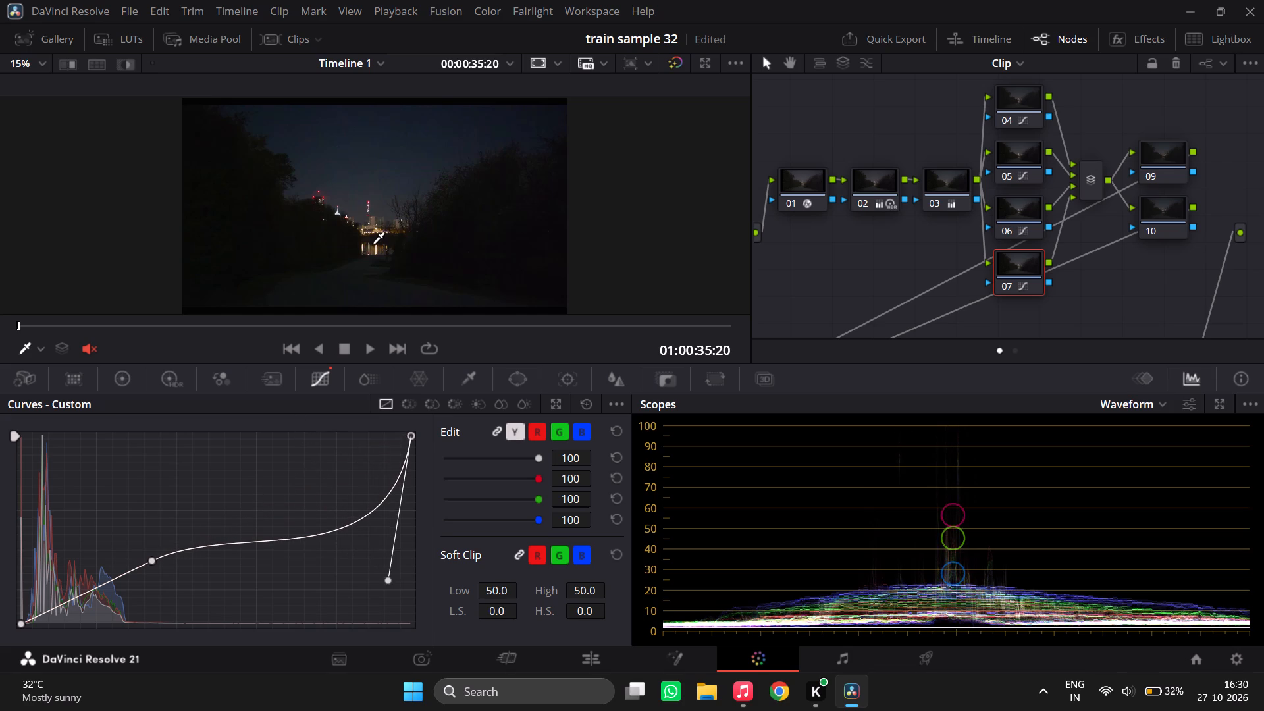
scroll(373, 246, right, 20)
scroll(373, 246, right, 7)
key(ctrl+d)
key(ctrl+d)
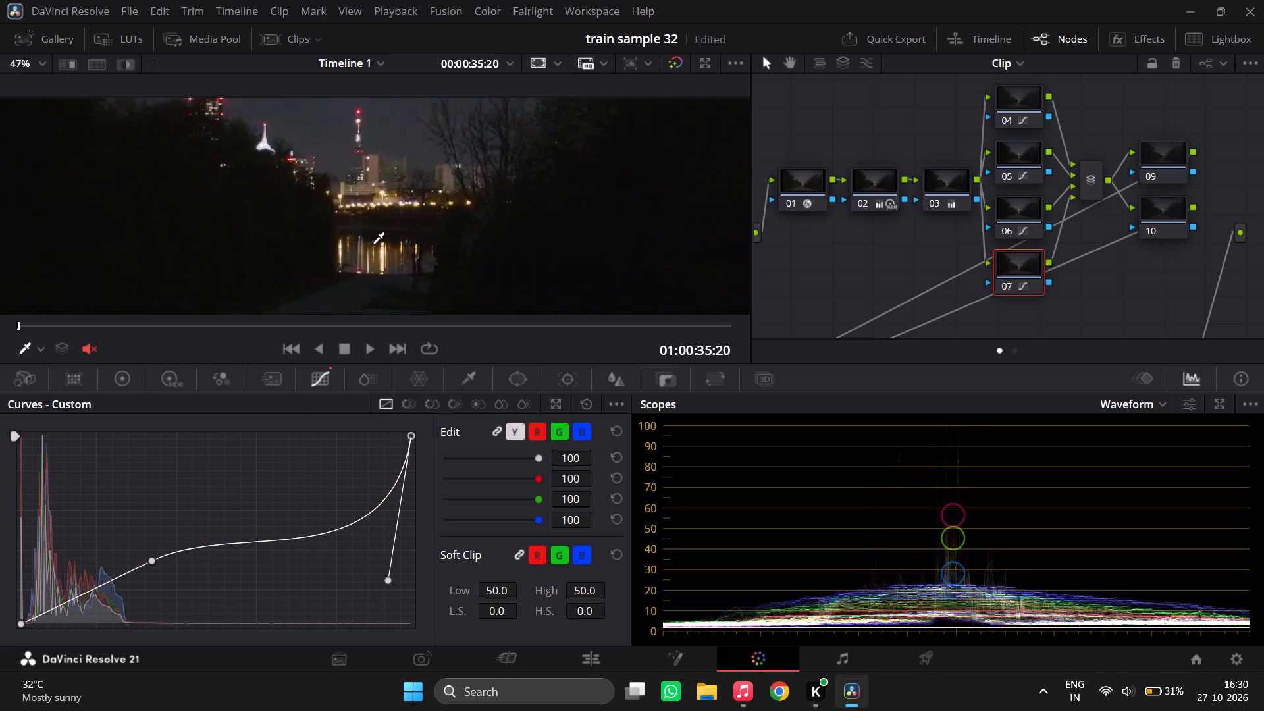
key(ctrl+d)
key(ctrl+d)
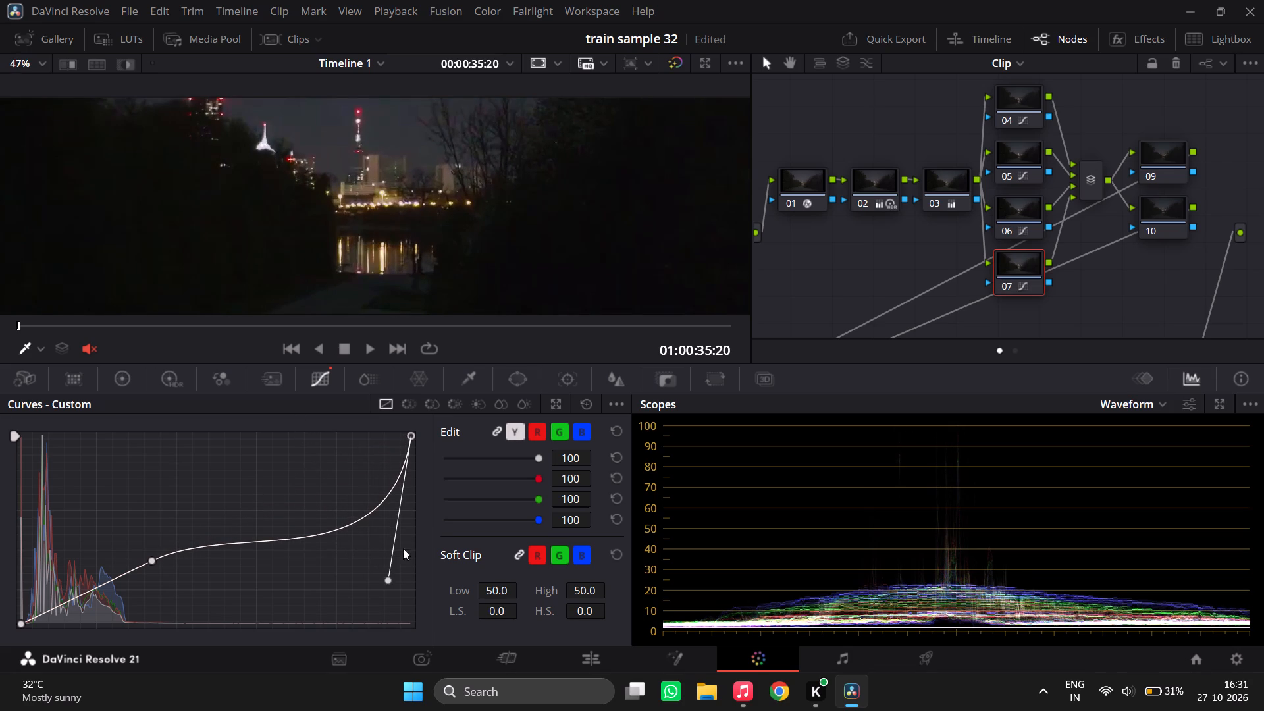
Raise the white point's spline handle in node 07 level with the curve's top edge and compare the image with the node off and on.
drag(390, 581, 354, 484)
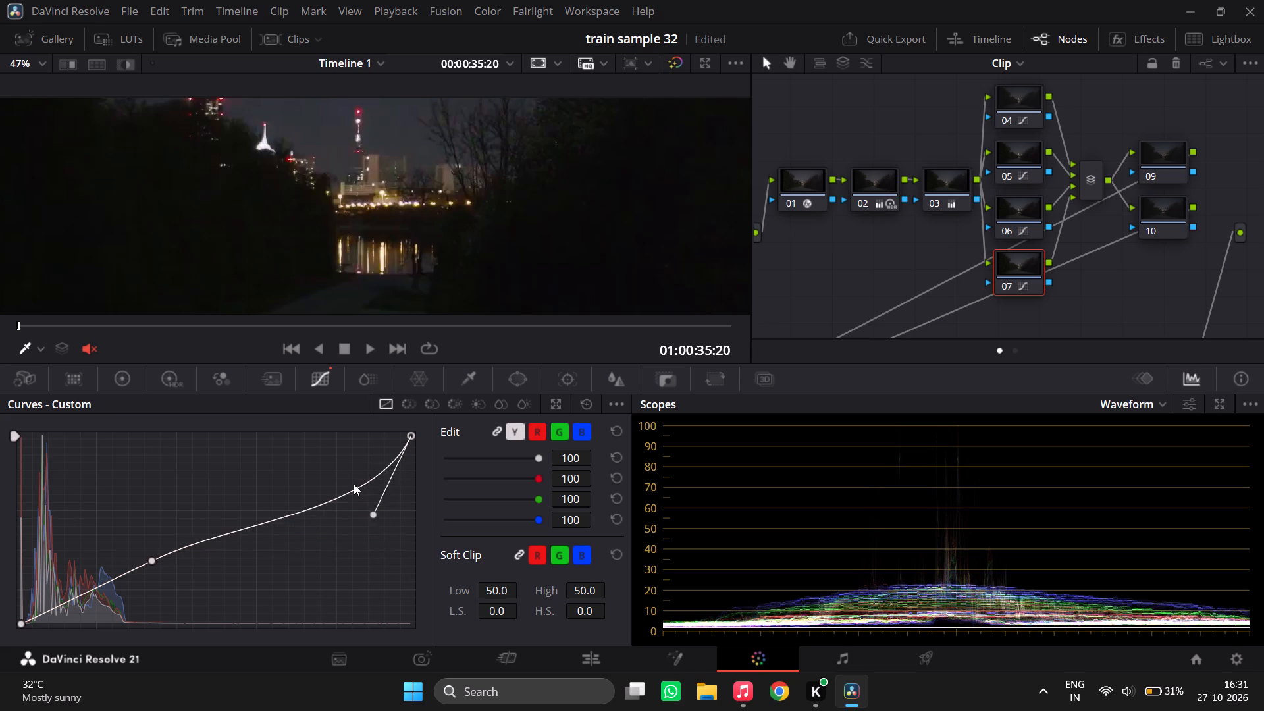
drag(354, 484, 332, 448)
key(ctrl+d)
key(ctrl+d)
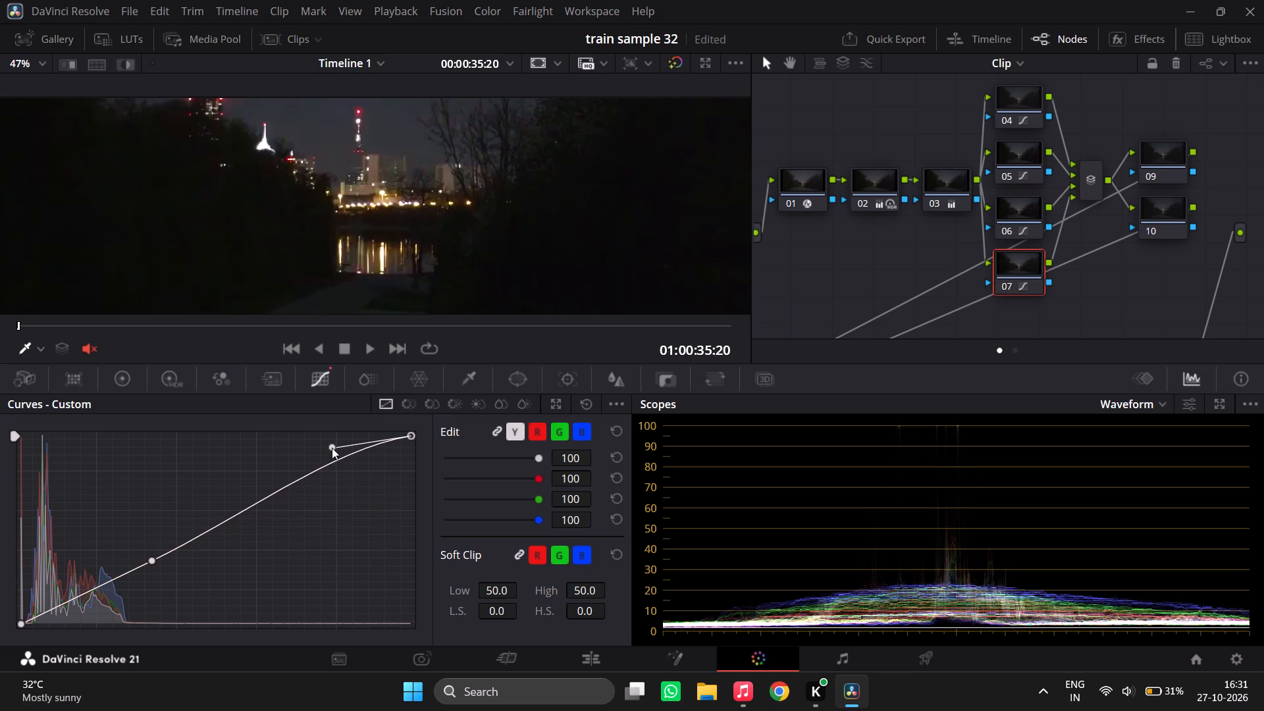
key(ctrl+d)
key(ctrl+d)
drag(332, 448, 330, 419)
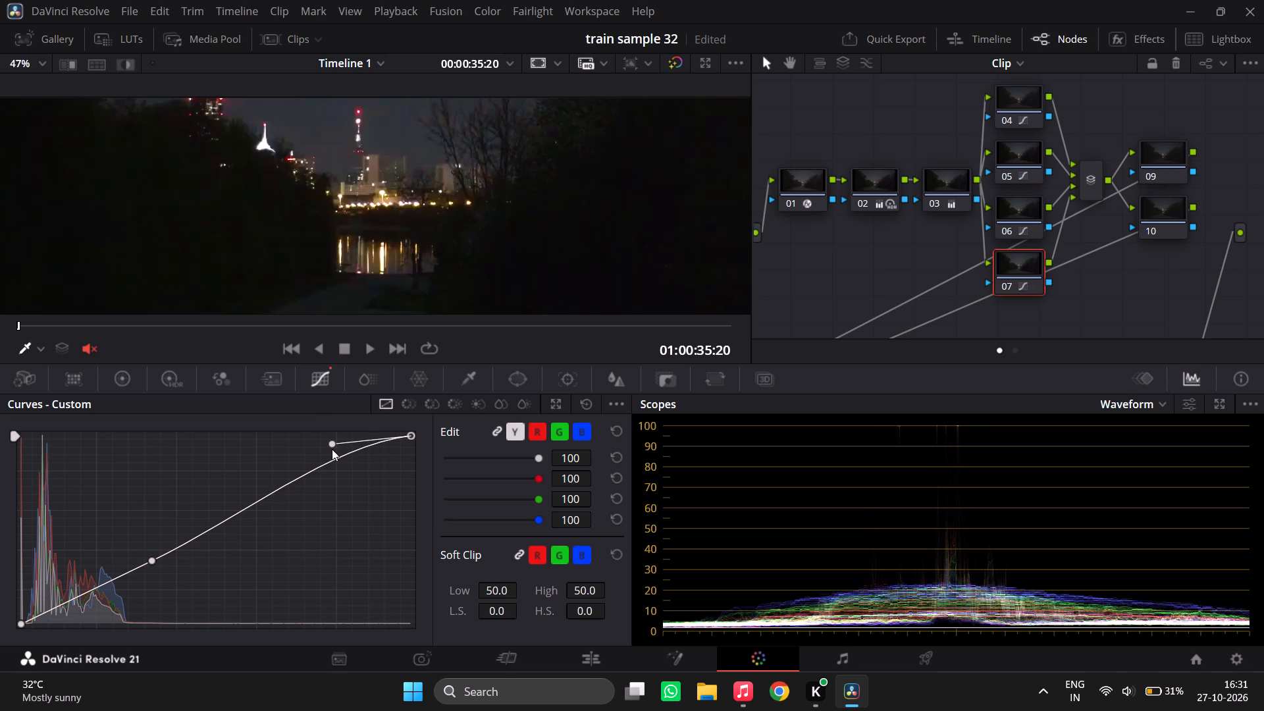
drag(332, 440, 330, 422)
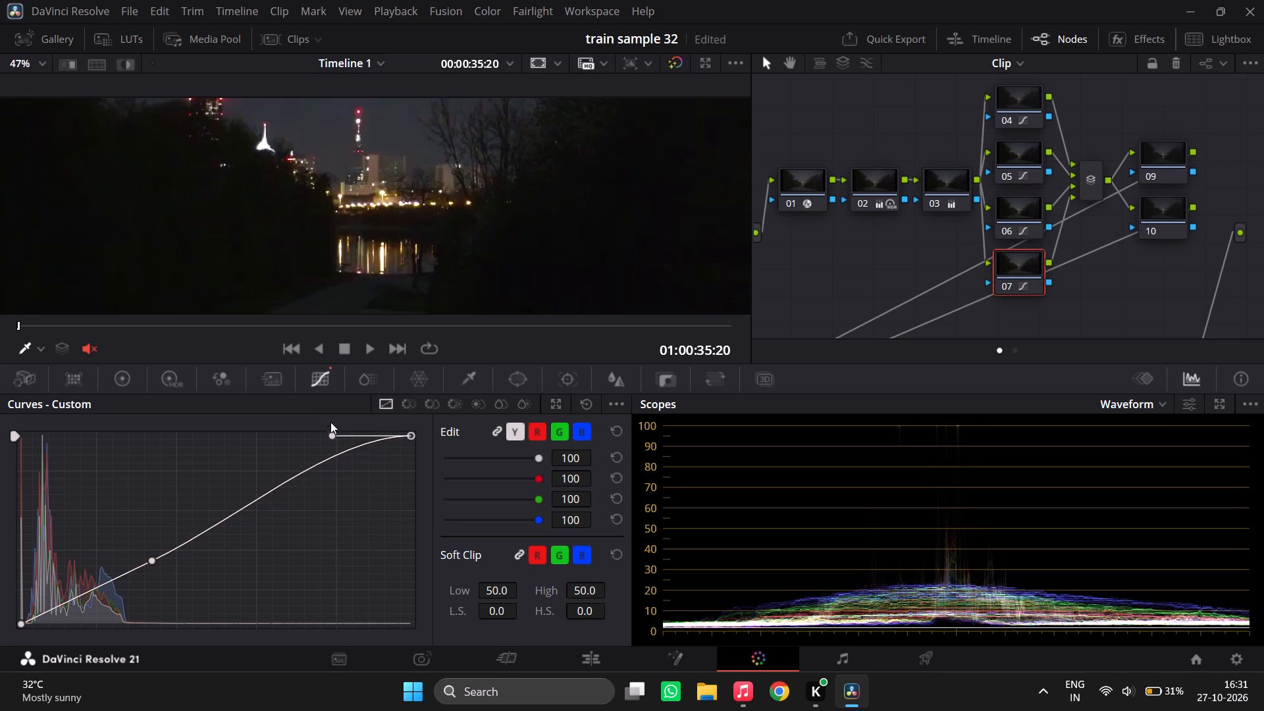
drag(330, 422, 317, 427)
key(z)
key(ctrl+d)
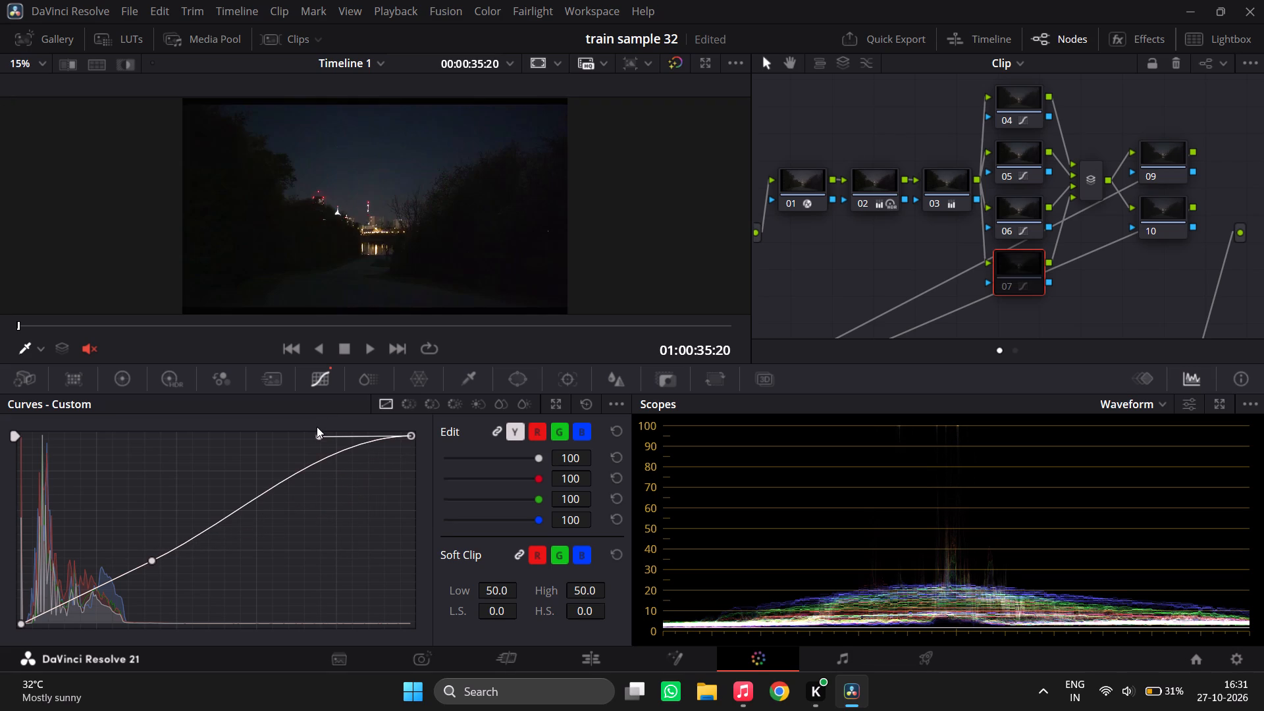
key(ctrl+d)
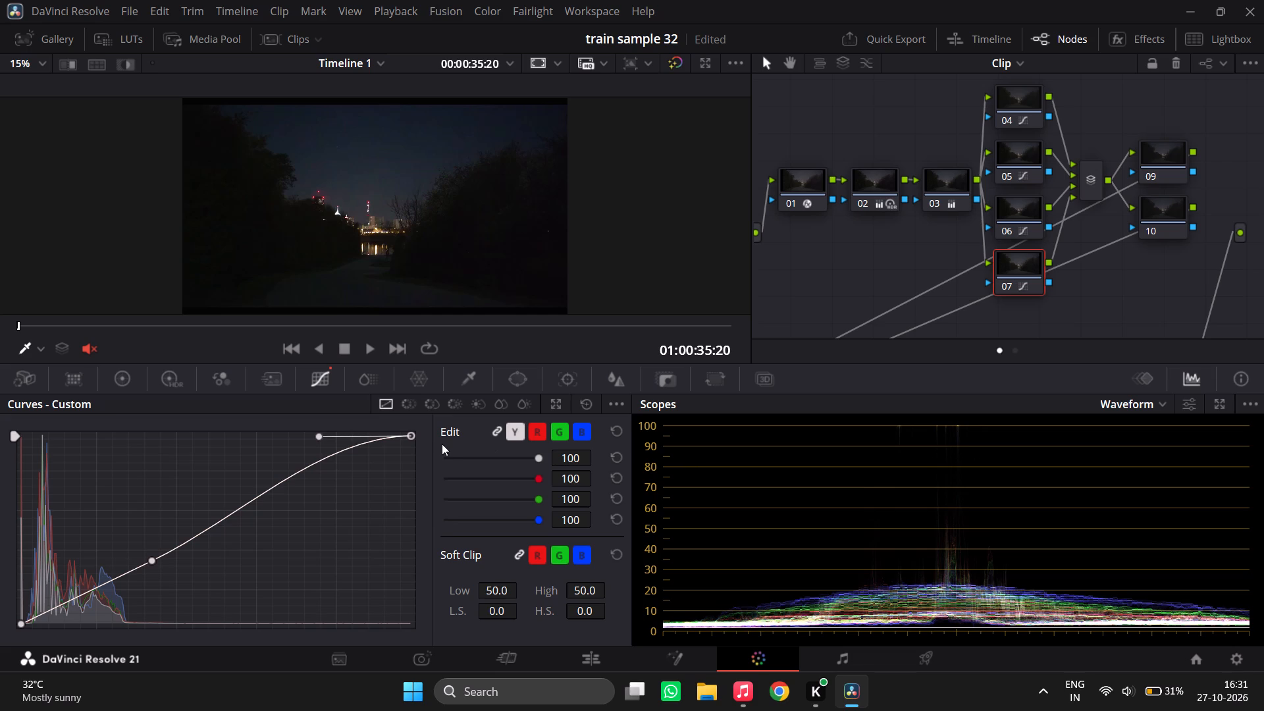
key(ctrl+d)
key(ctrl+d)
In node 09, set the overall ColorSlice density to 0.08 and compare the node off and on.
click(1161, 158)
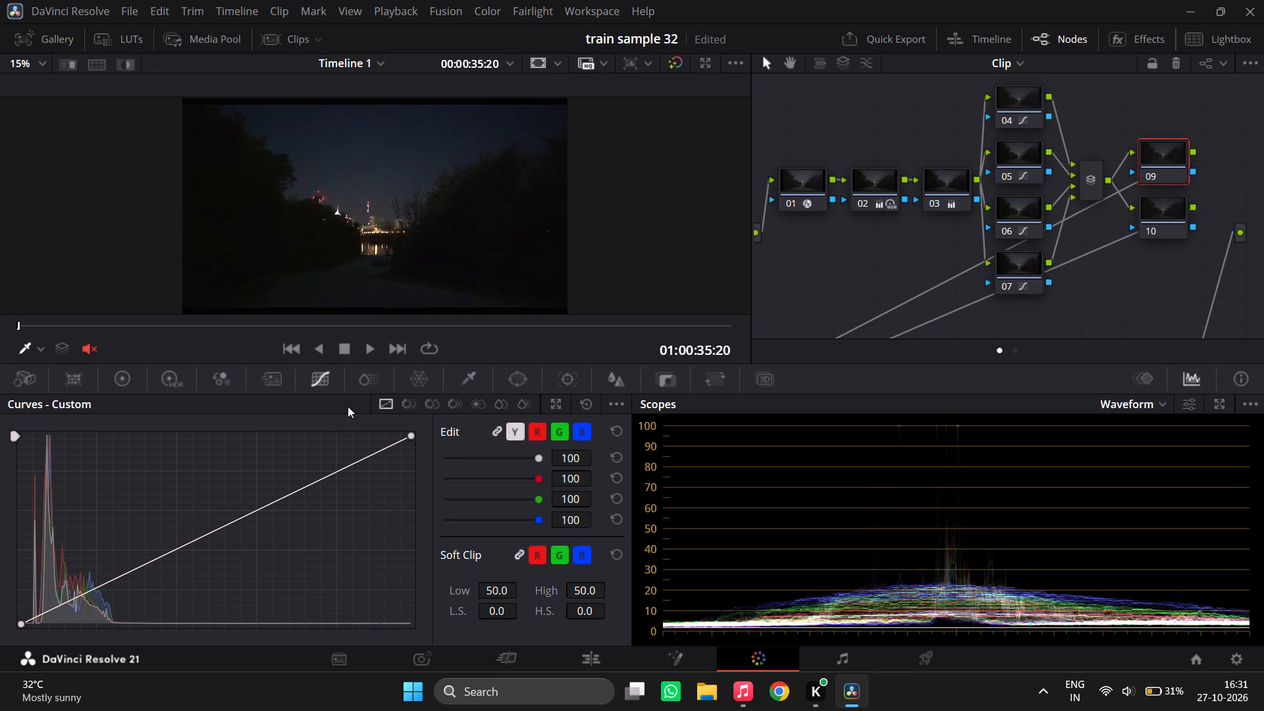
click(363, 371)
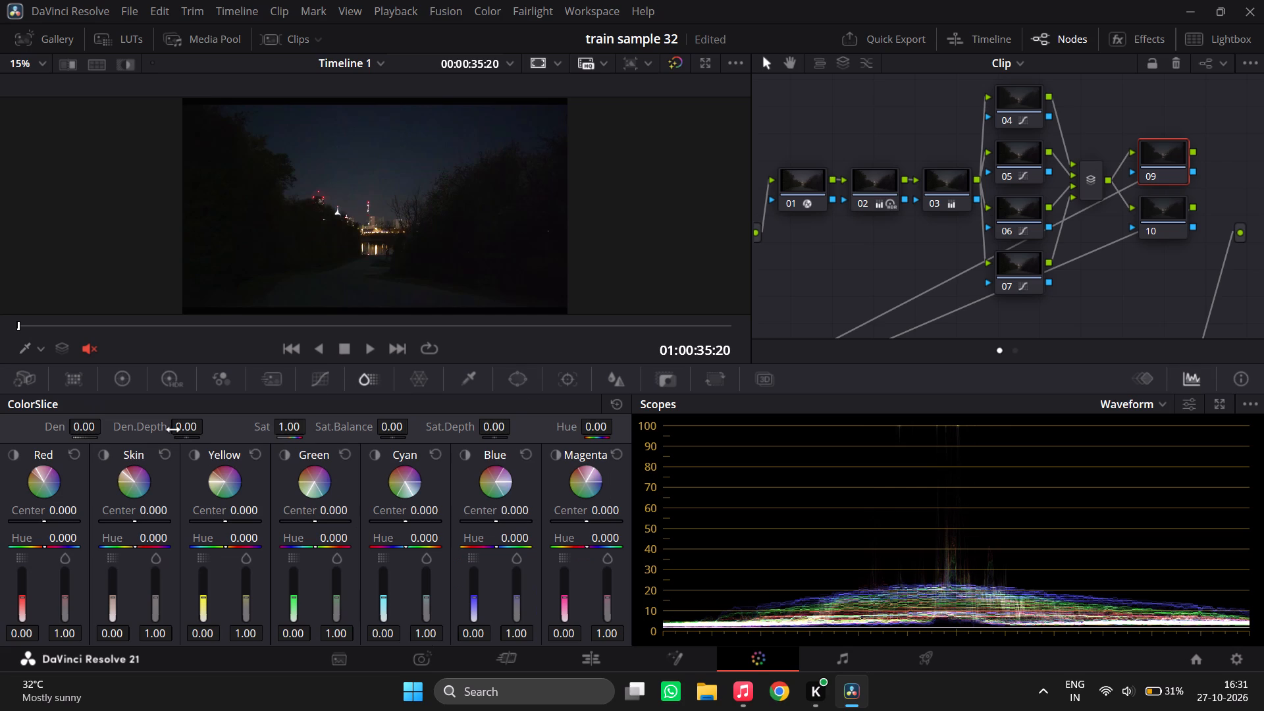
click(83, 433)
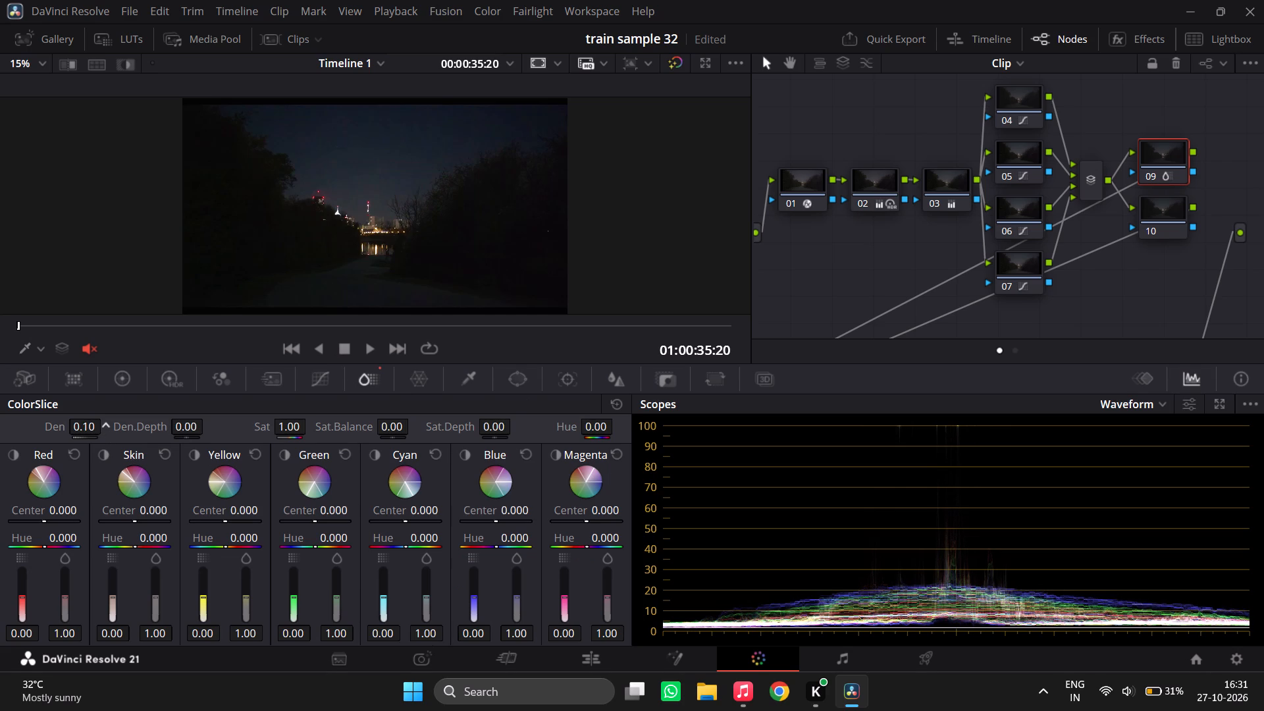
click(83, 433)
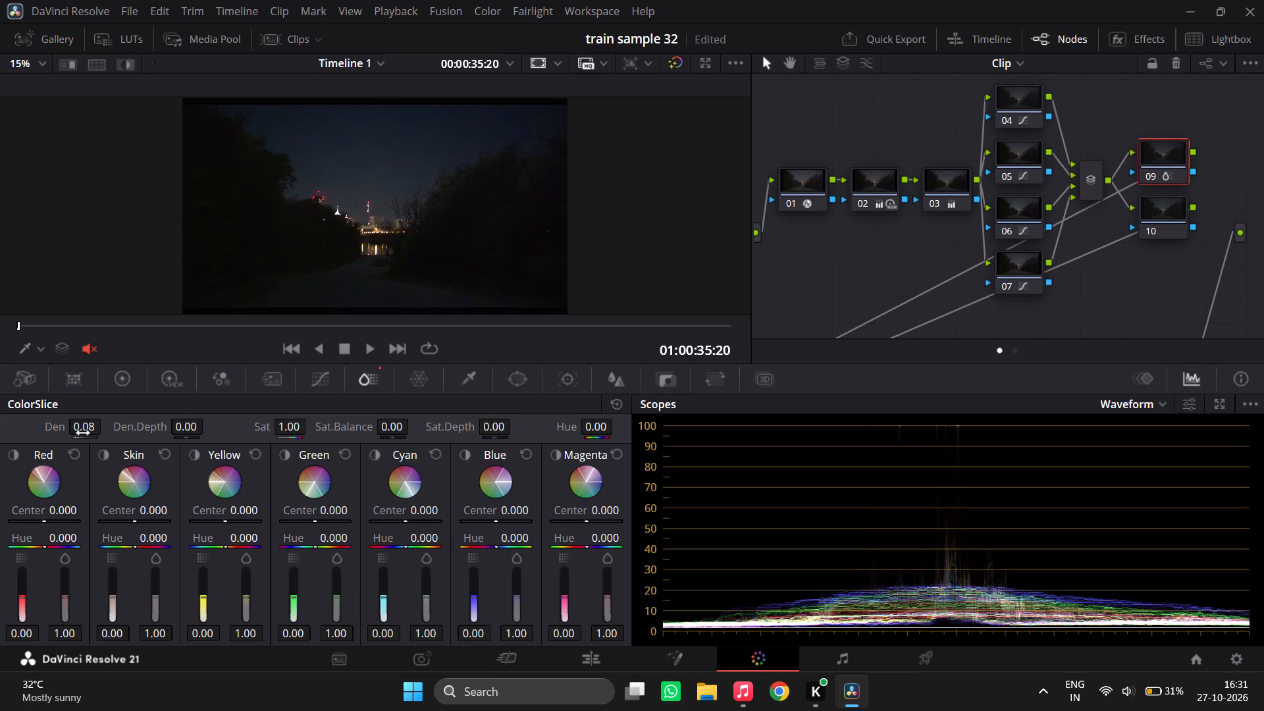
key(ctrl+d)
key(ctrl+d)
key(ctrl+d)
key(ctrl+d)
Set node 09's overall ColorSlice saturation to 0.98 and compare the node off and on in the viewer and full screen.
click(281, 427)
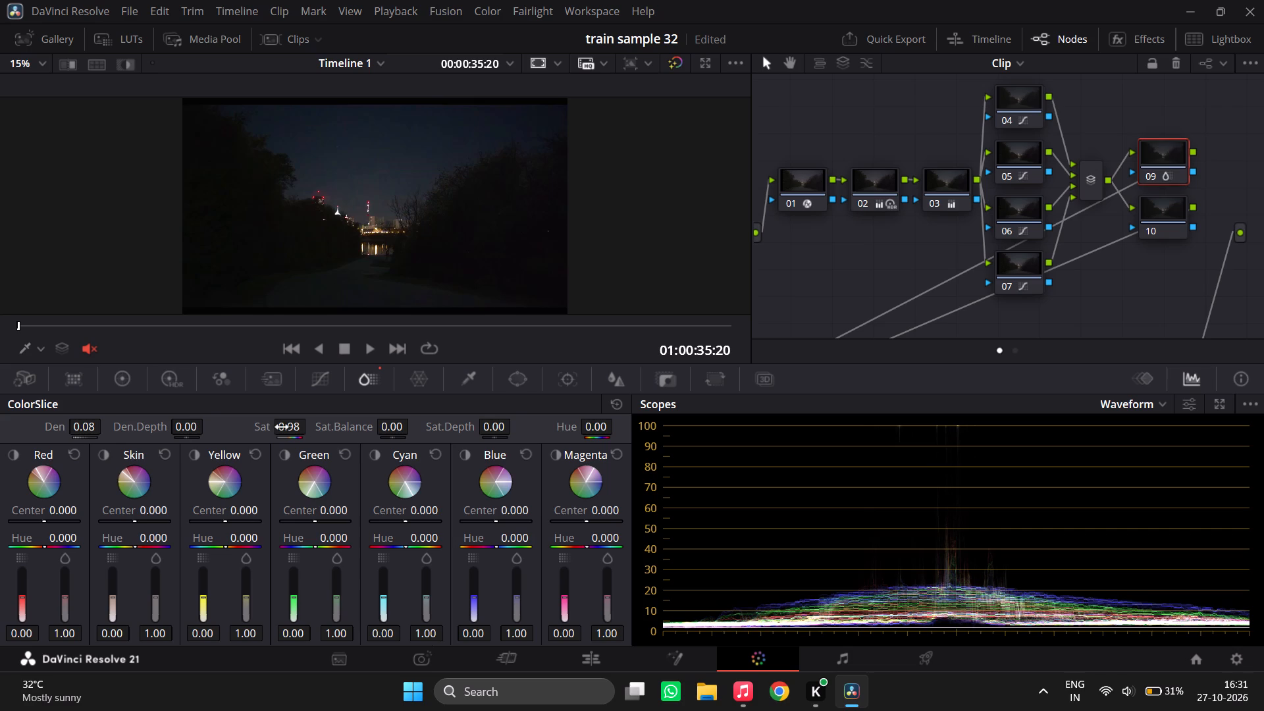
key(ctrl+d)
key(ctrl+d)
key(ctrl+f)
key(ctrl+d)
key(ctrl+d)
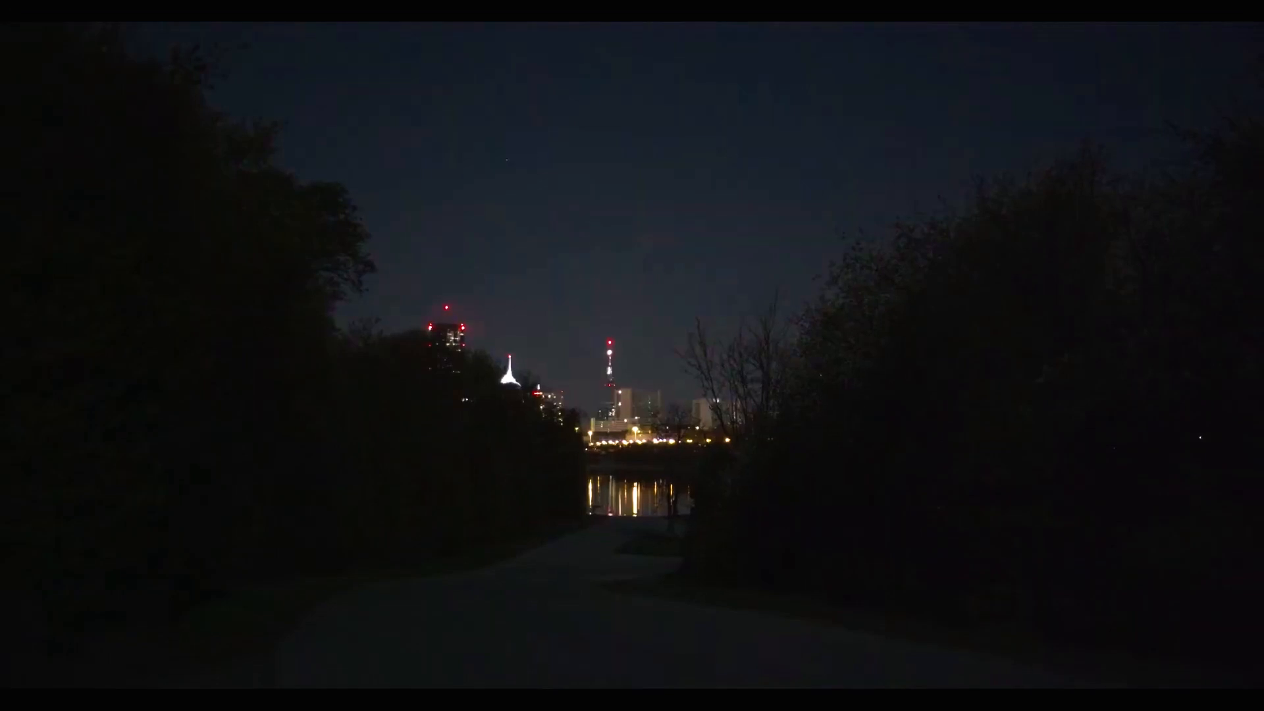
key(ctrl+d)
key(ctrl+d)
key(Escape)
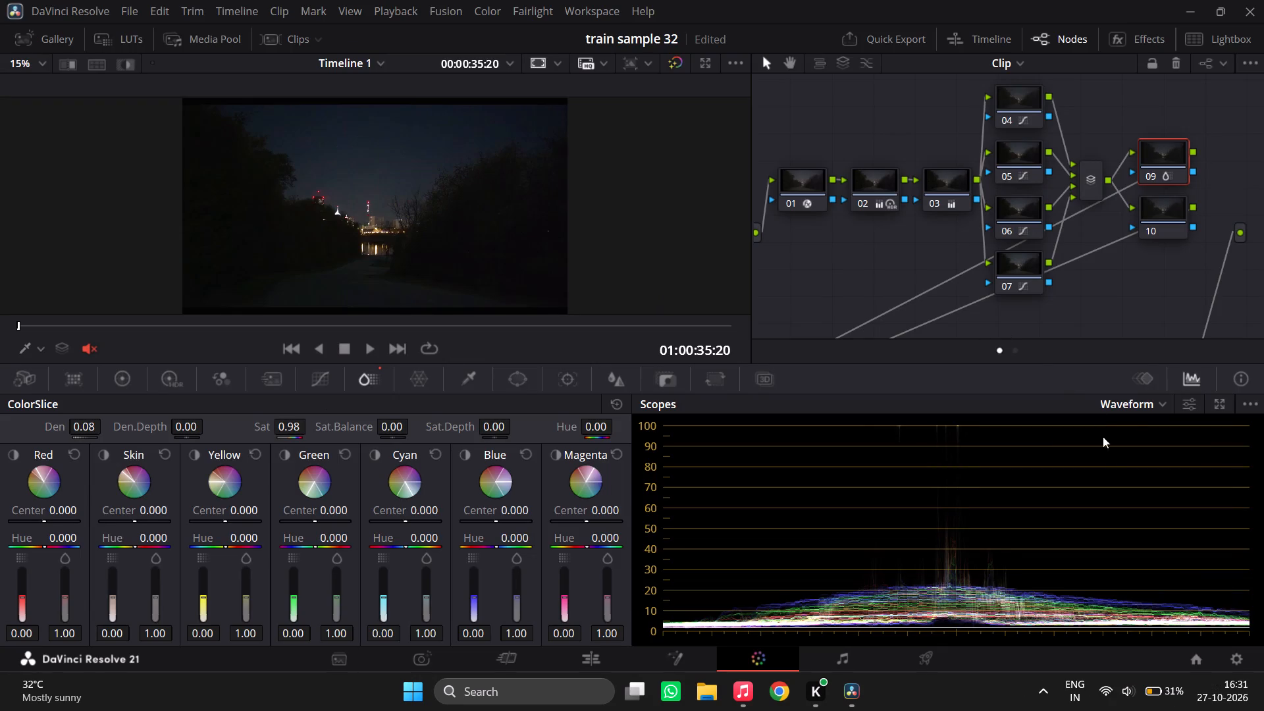
Check the image's colour on the vectorscope and return the scope to the waveform.
click(1143, 402)
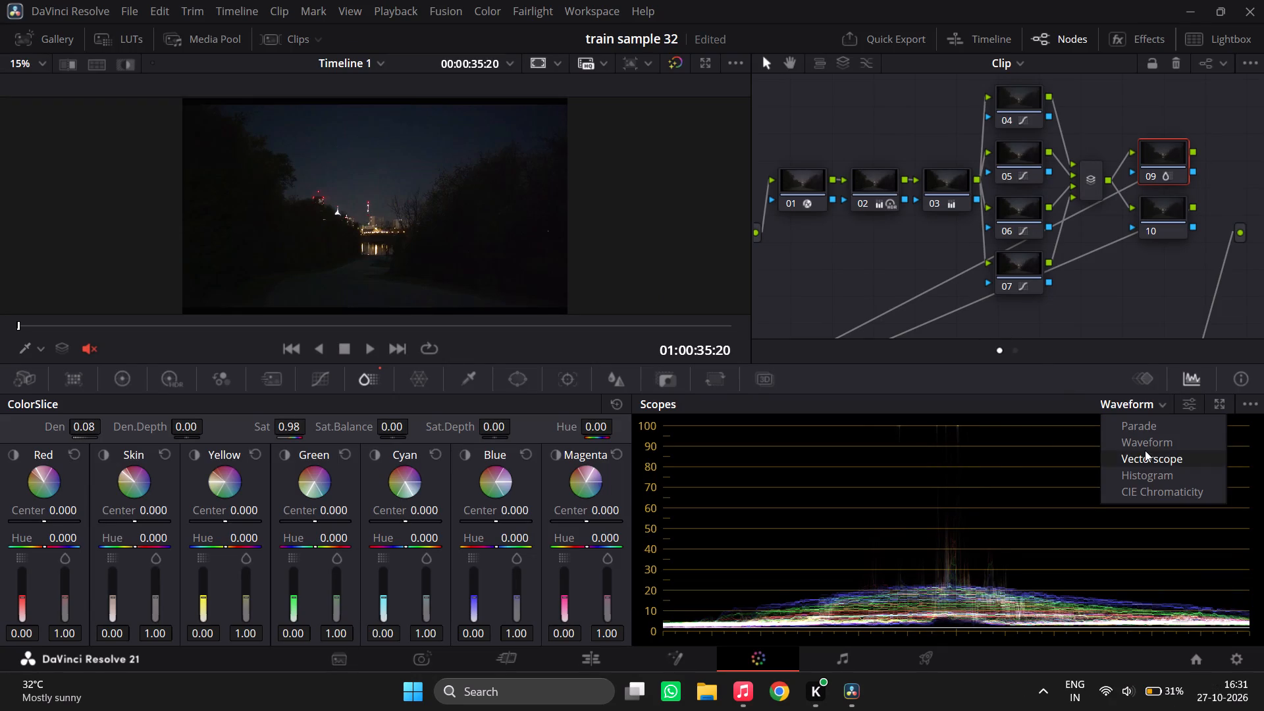
click(1145, 450)
click(1132, 404)
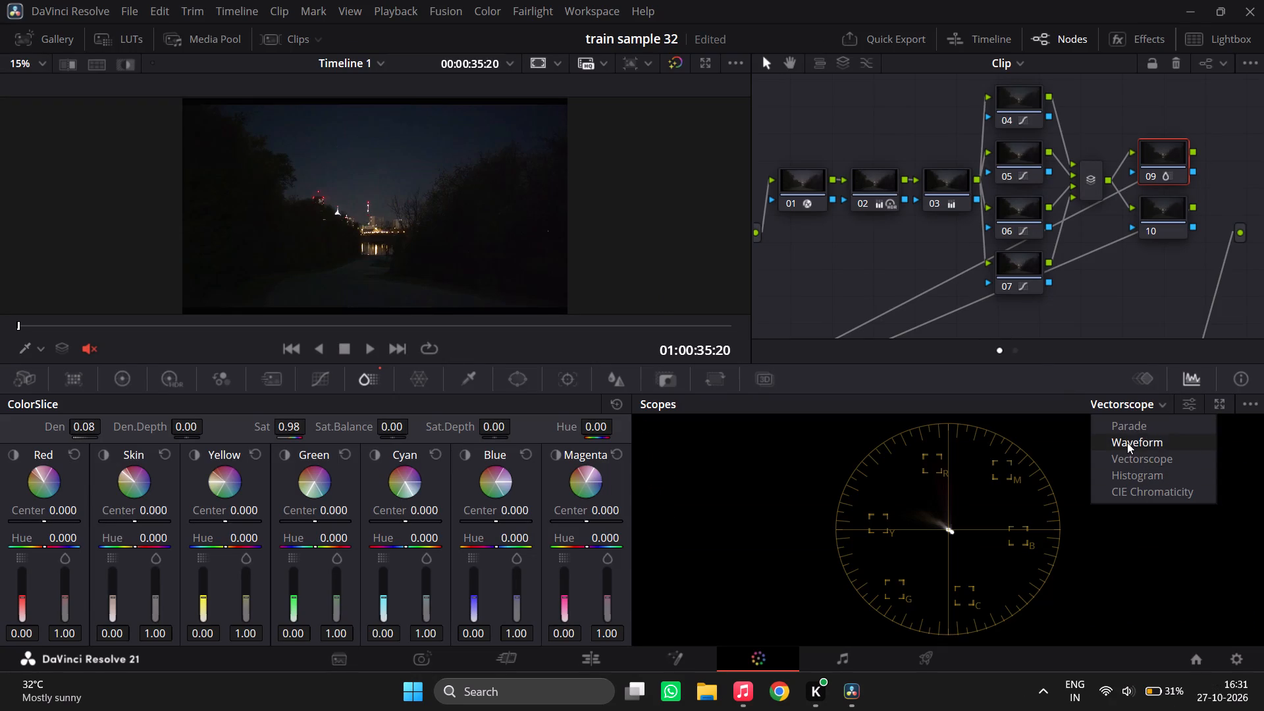
click(1127, 442)
In node 10's Hue Vs Sat curve, sample the sky, set its point to hue 112.58 and saturation 0.68, and compare off and on full screen.
click(1148, 213)
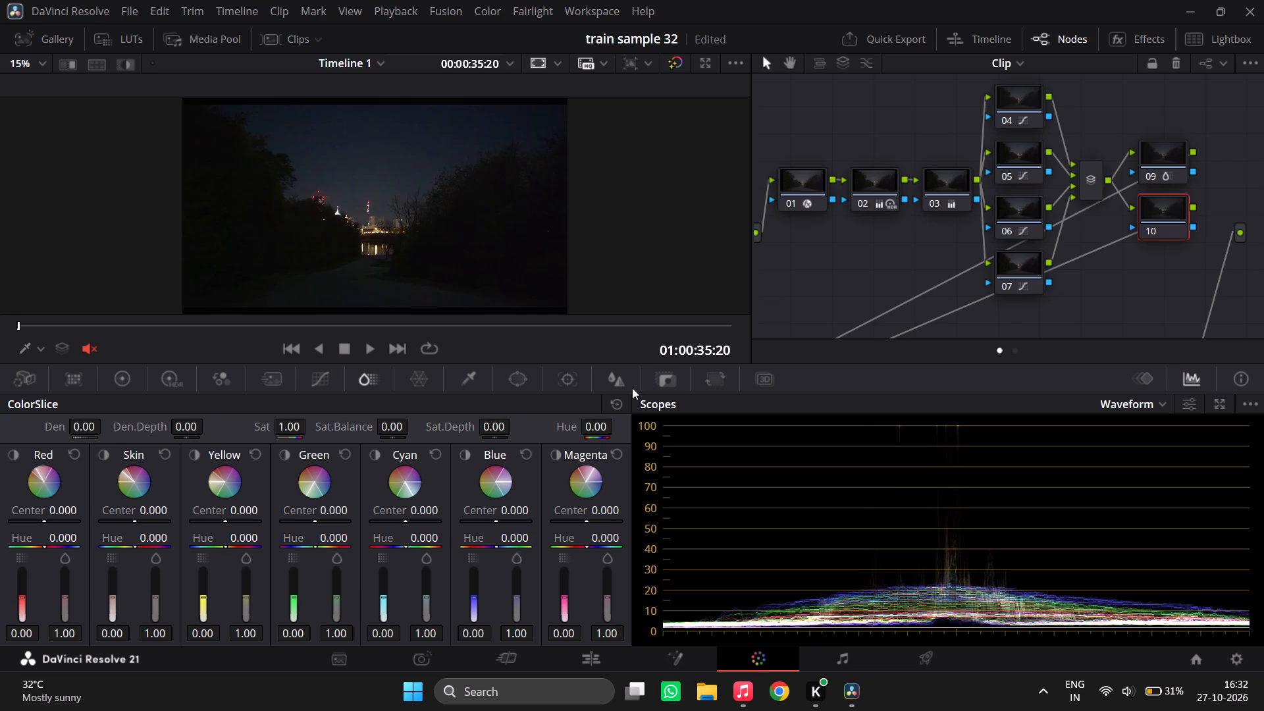
click(323, 390)
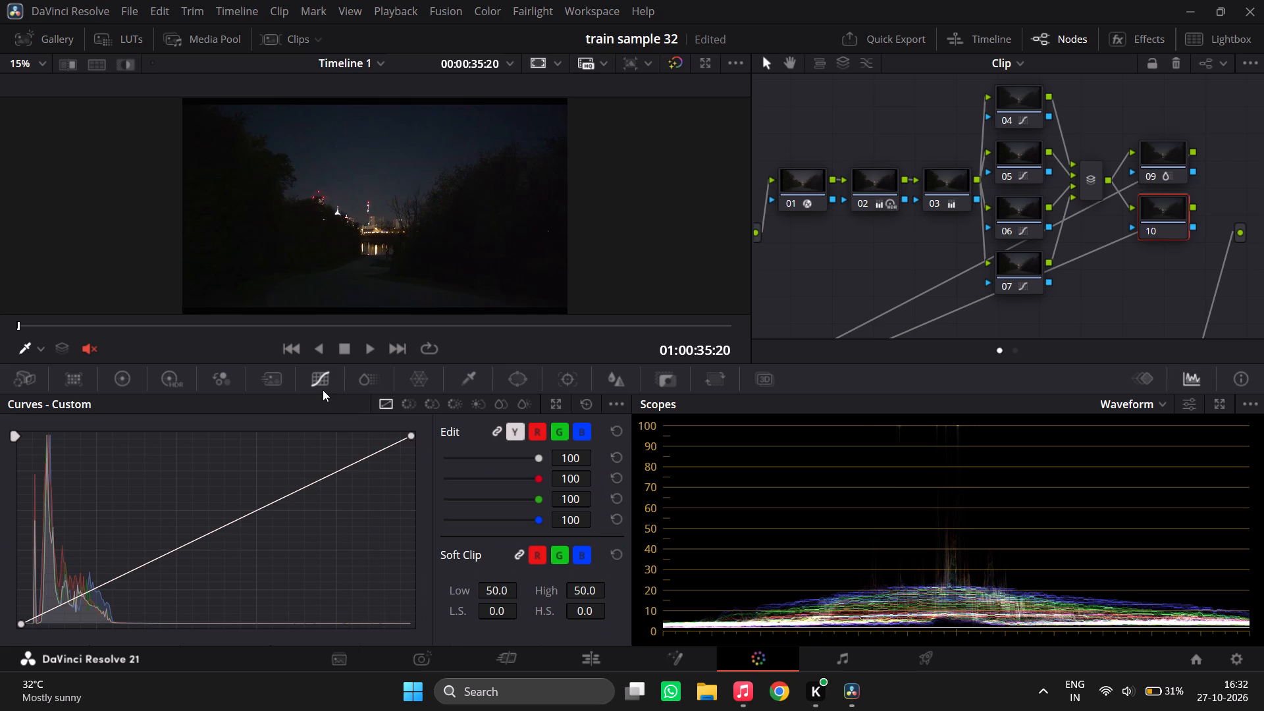
click(435, 406)
click(428, 132)
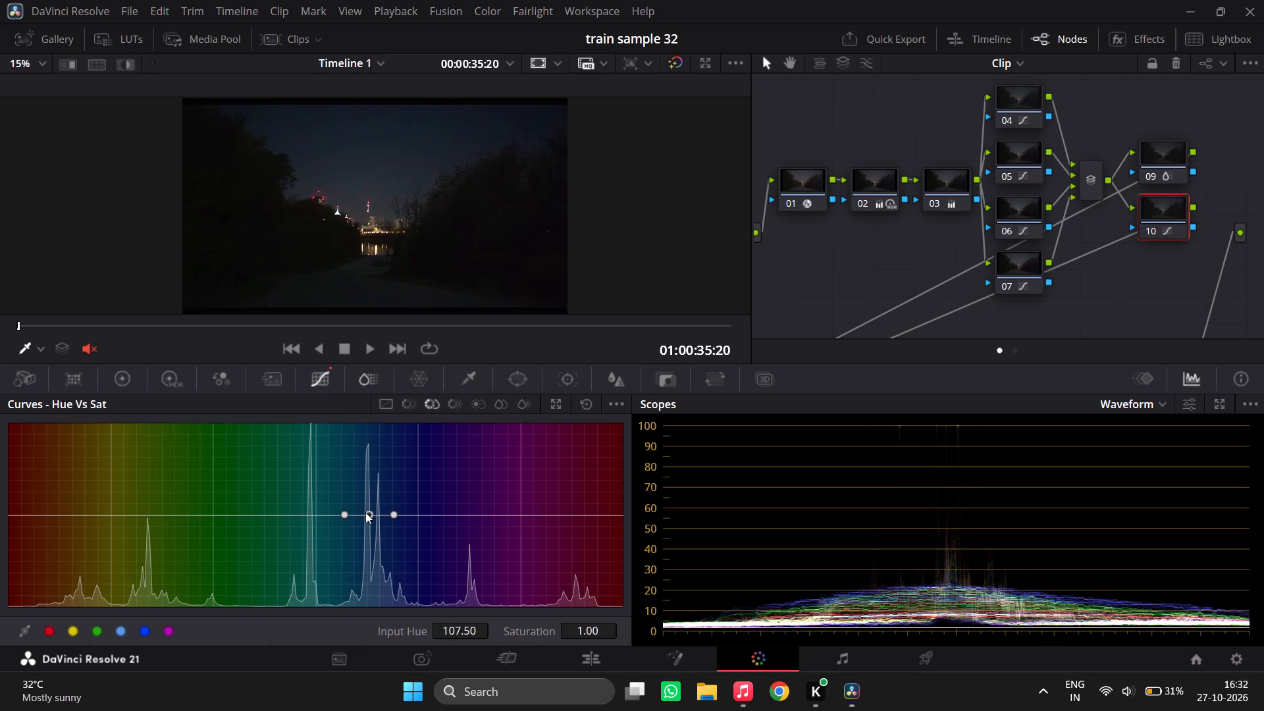
drag(367, 513, 377, 520)
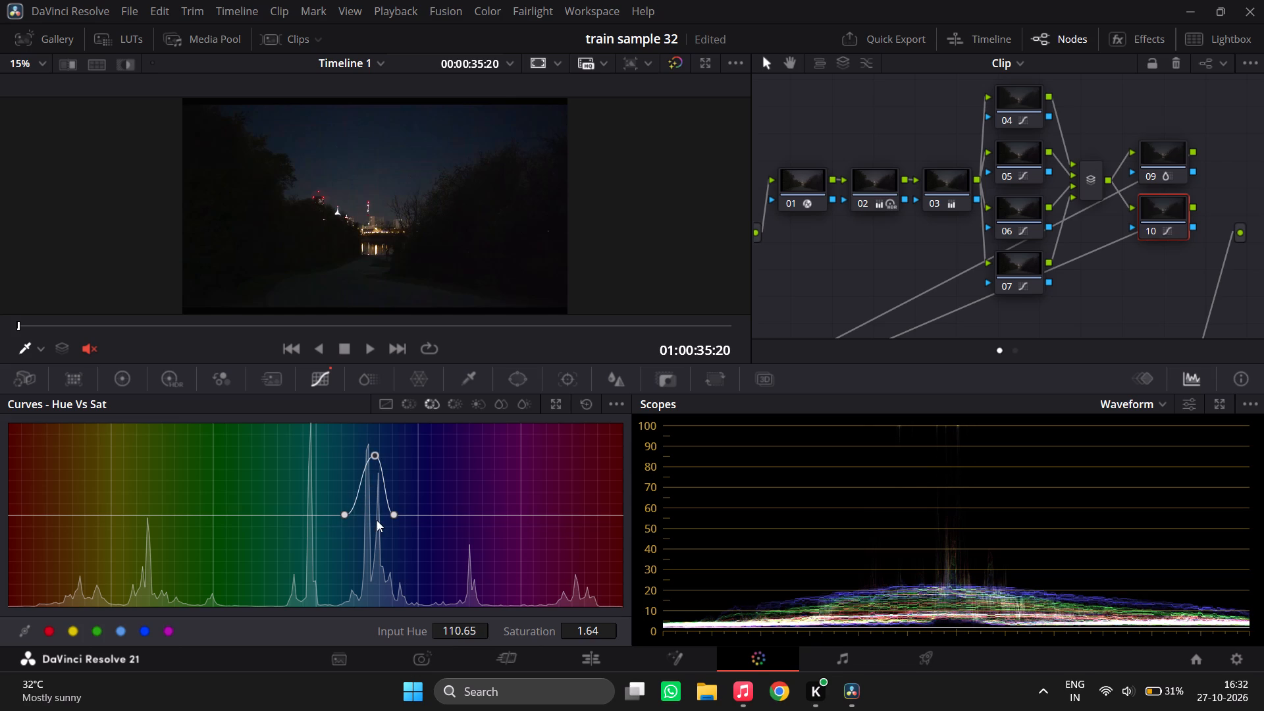
drag(377, 520, 385, 551)
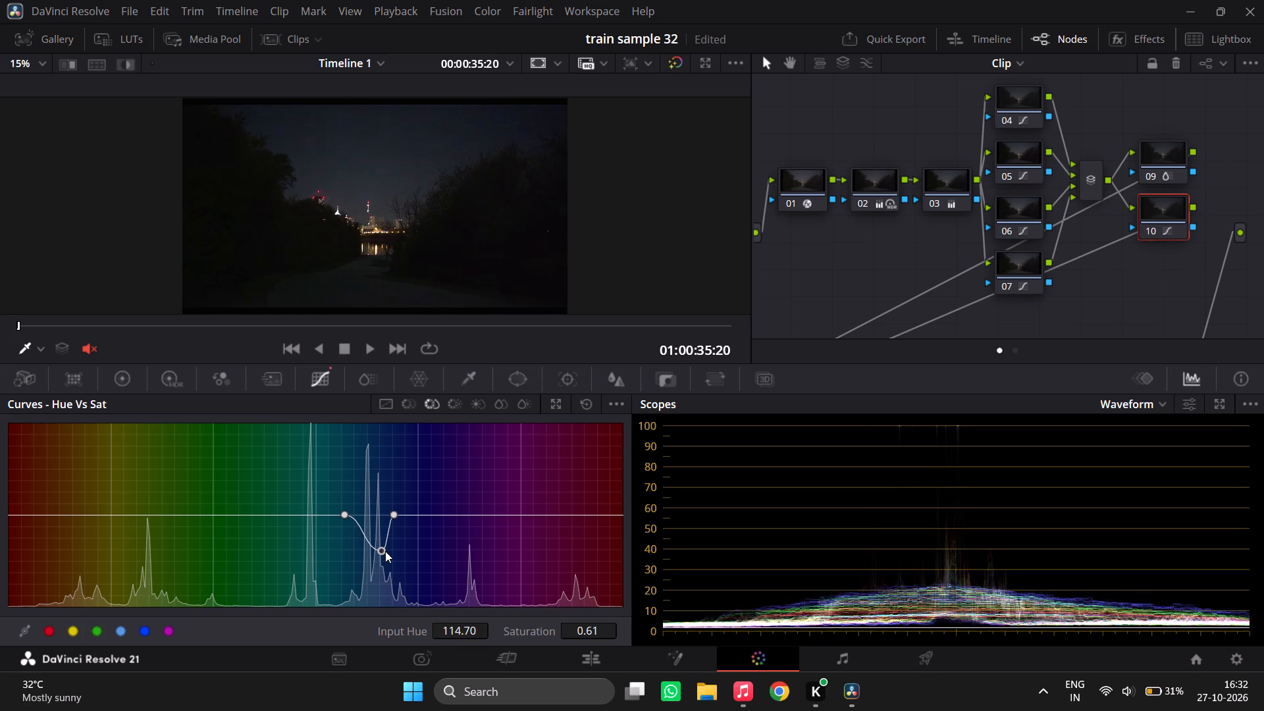
drag(385, 551, 378, 545)
key(ctrl+d)
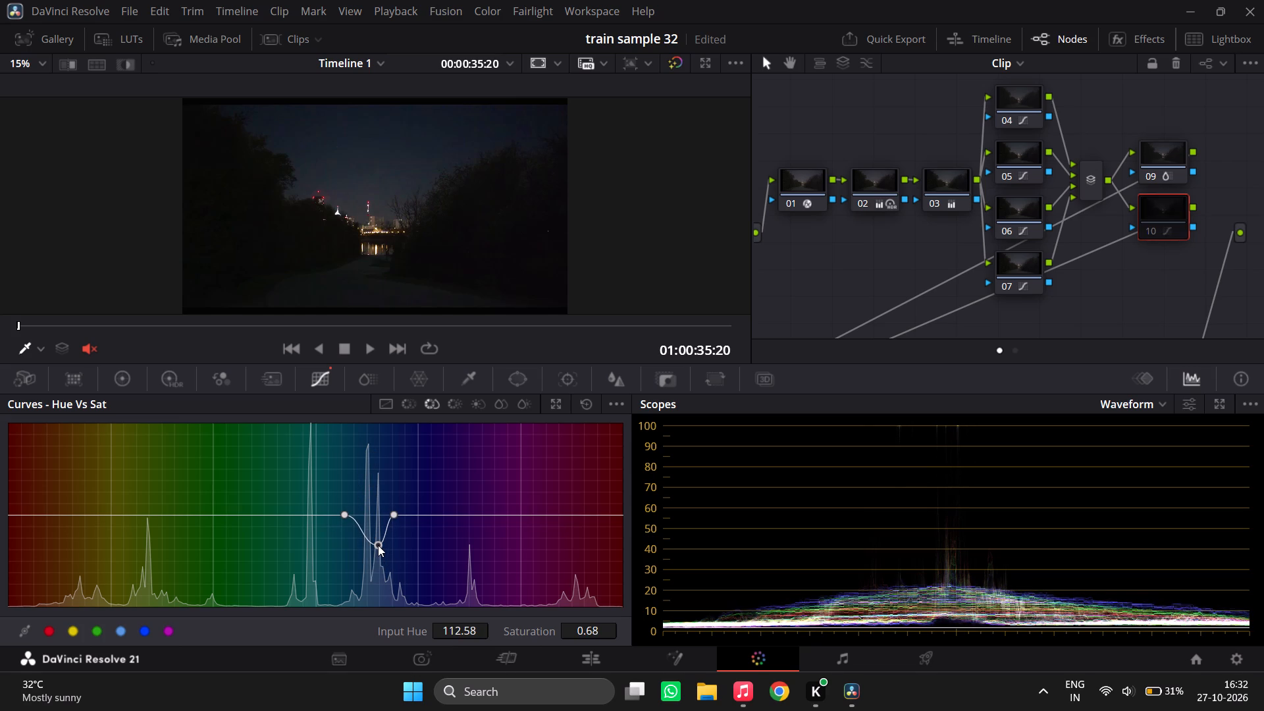
key(ctrl+d)
key(ctrl+f)
key(ctrl+d)
key(ctrl+d)
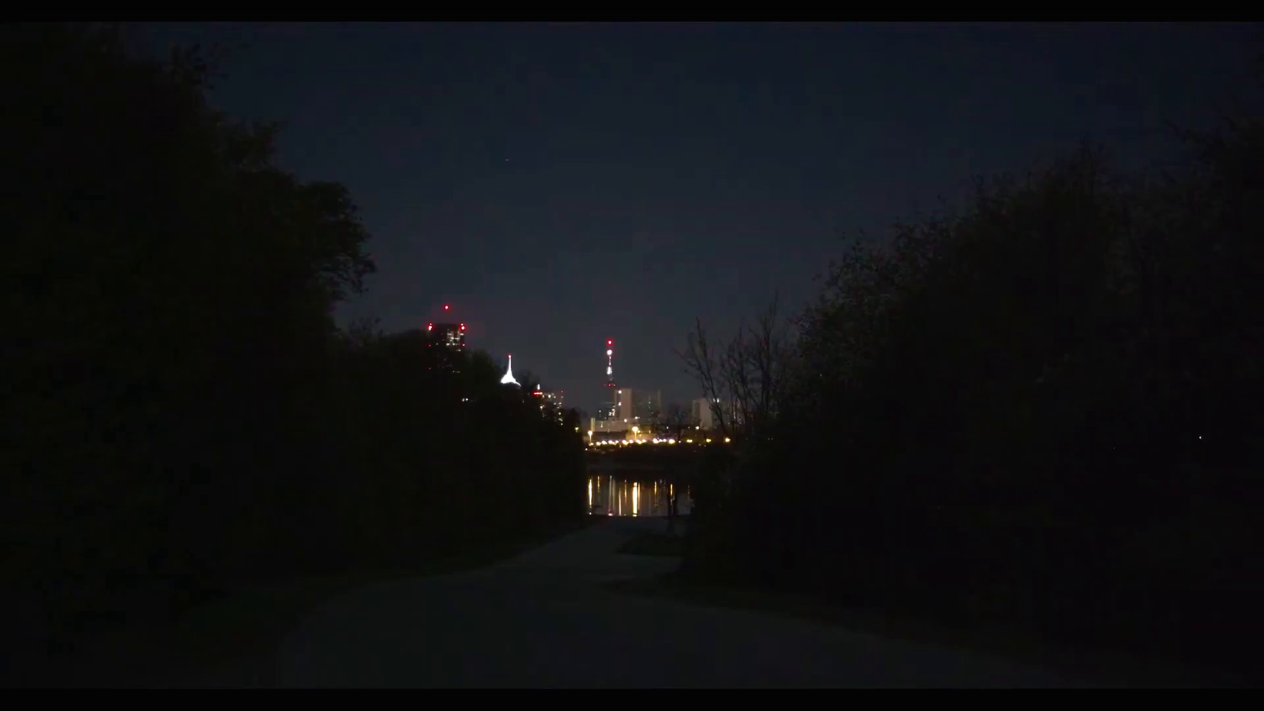
In node 10's Sat Vs Sat curve, sample the sky, set its point to input 0.02 and output 0.97, and compare off and on full screen.
key(Escape)
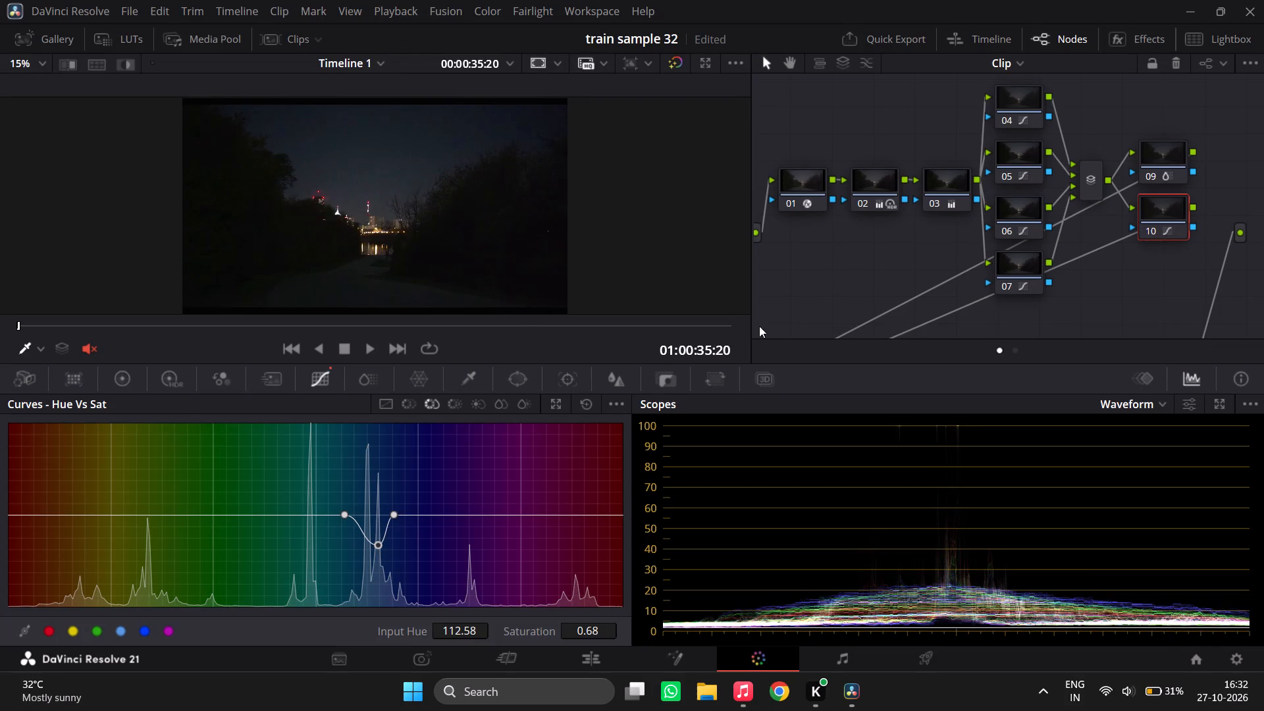
click(497, 401)
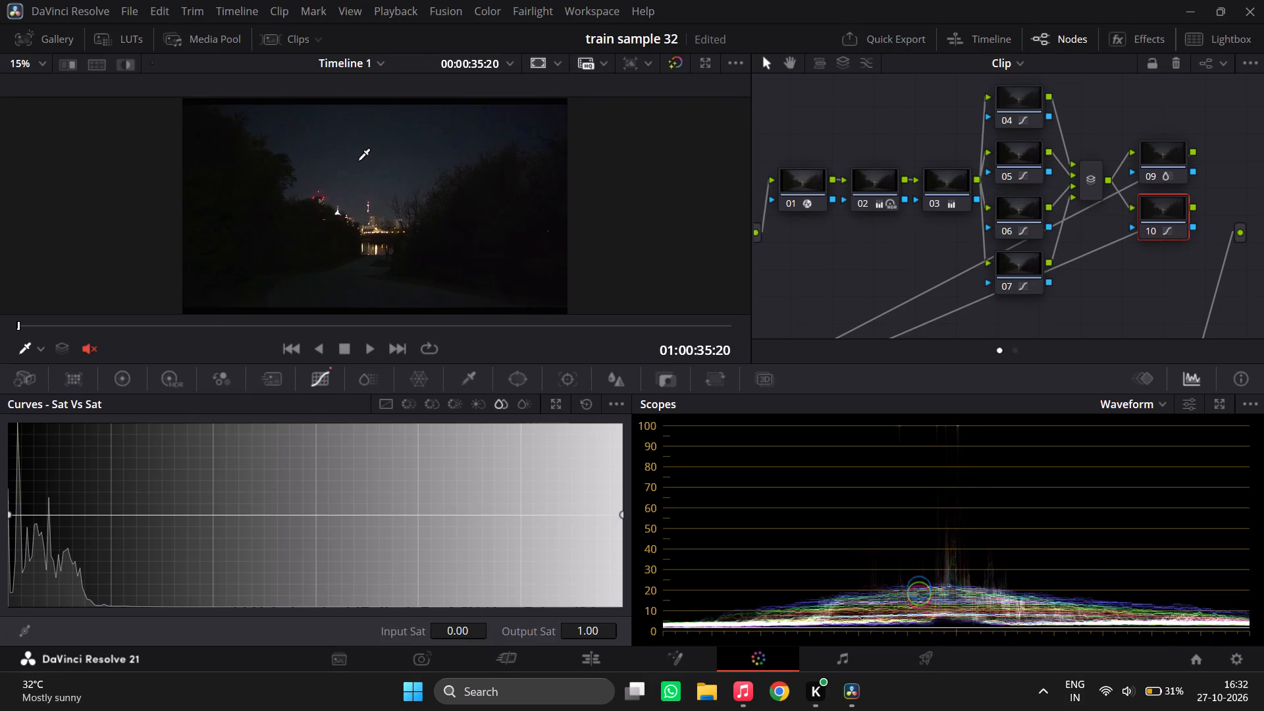
click(358, 162)
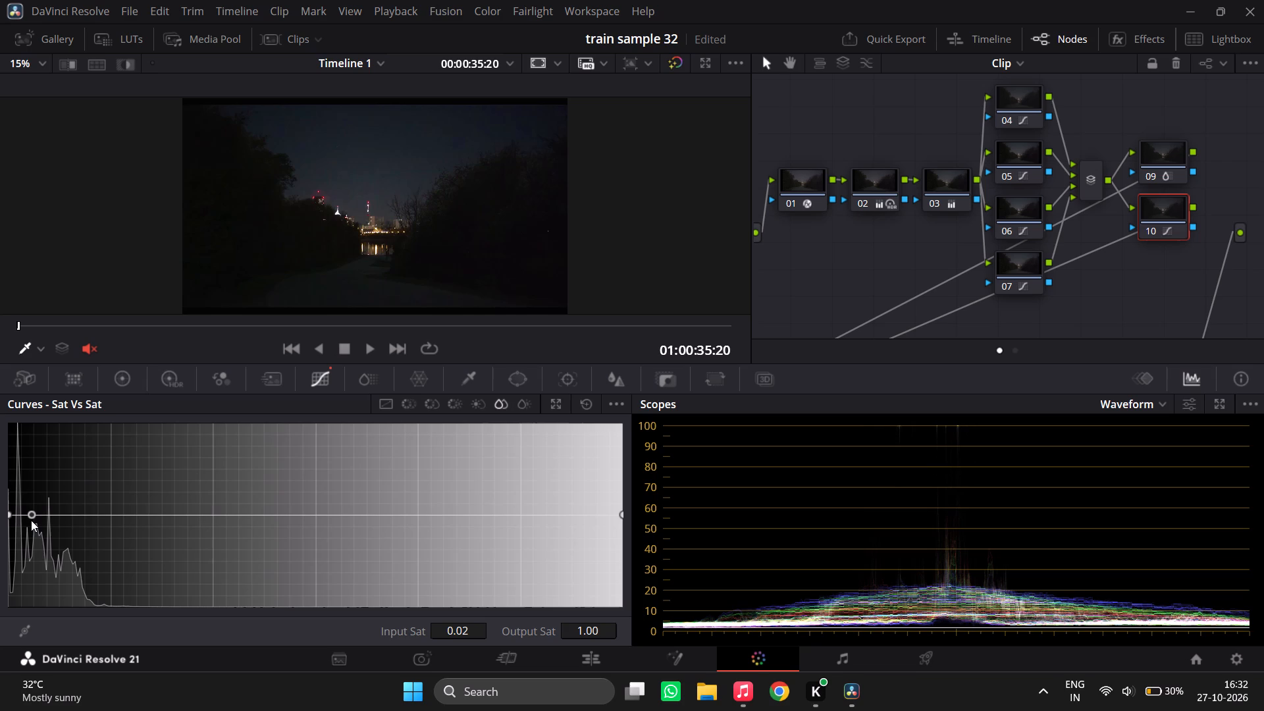
click(32, 515)
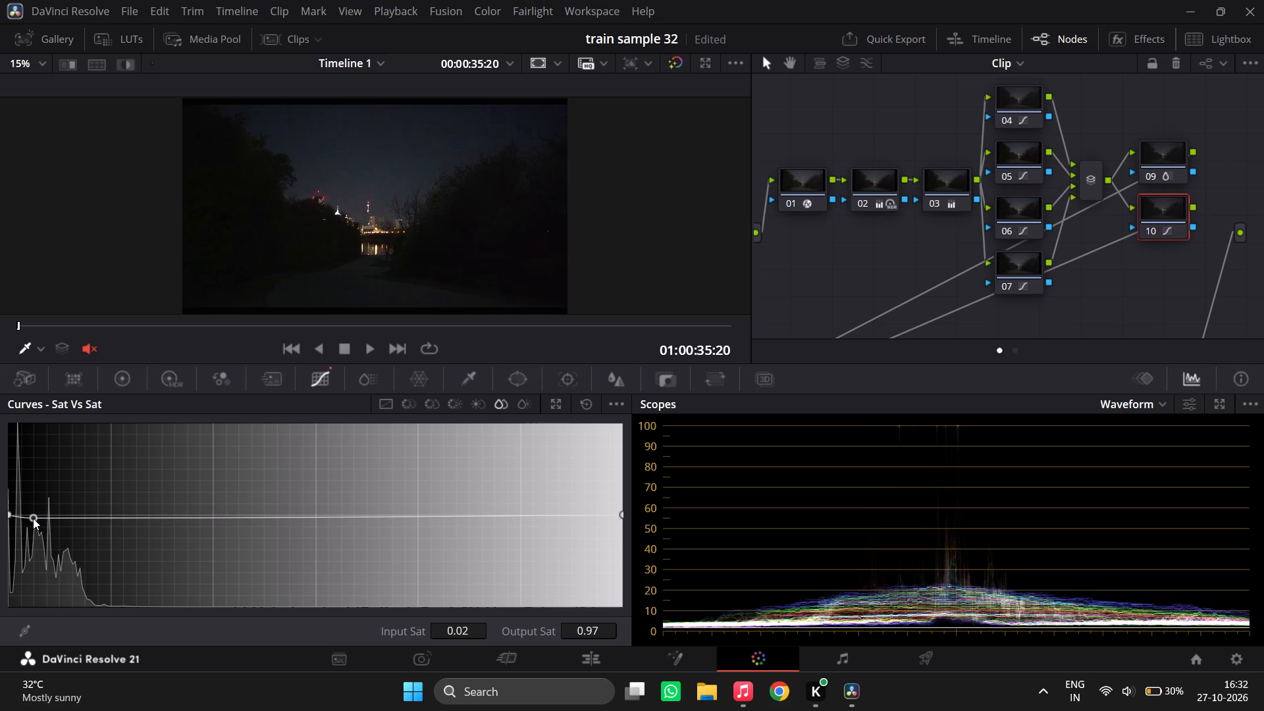
key(ctrl+d)
key(ctrl+d)
key(ctrl+f)
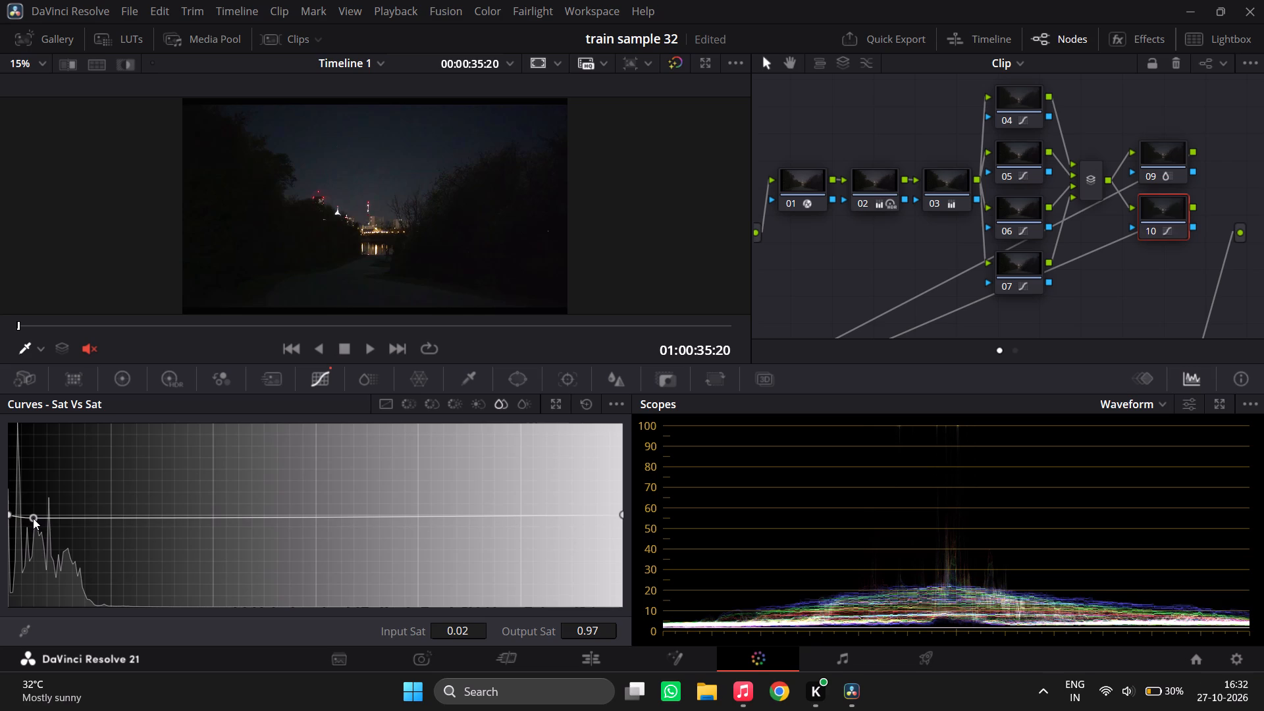
key(ctrl+d)
key(ctrl+d)
key(ctrl+d)
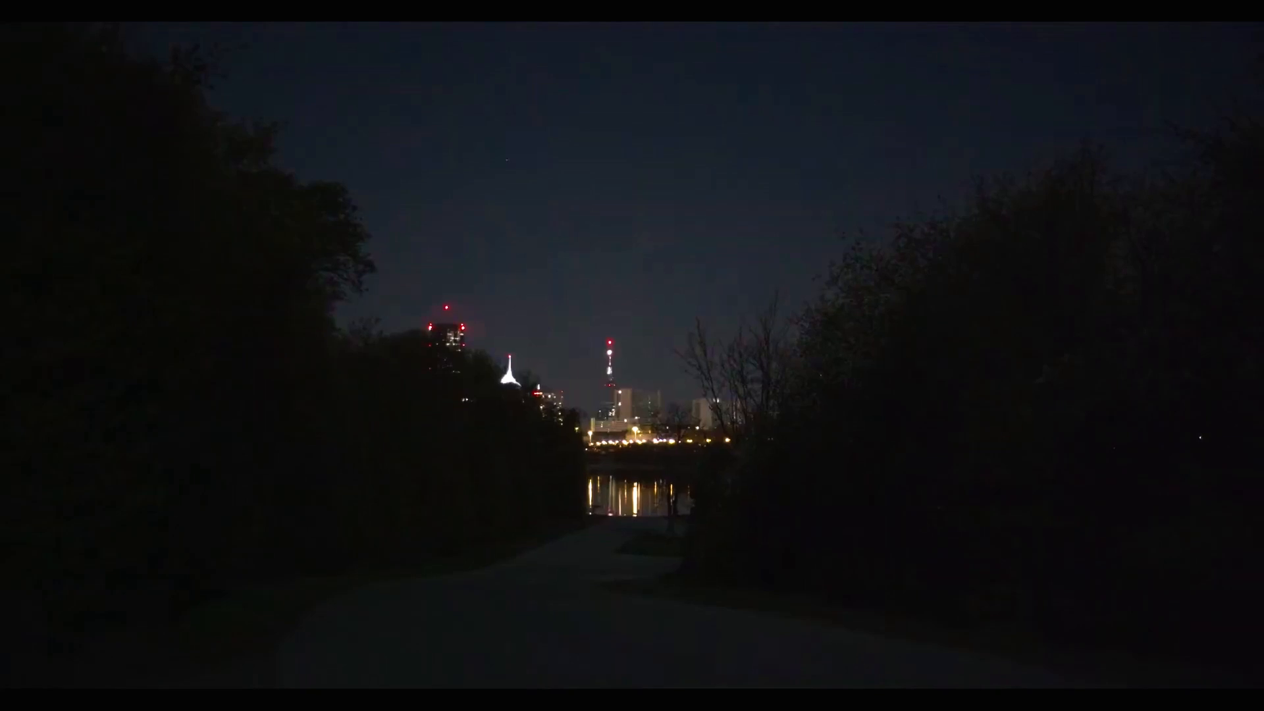
key(ctrl+d)
key(Escape)
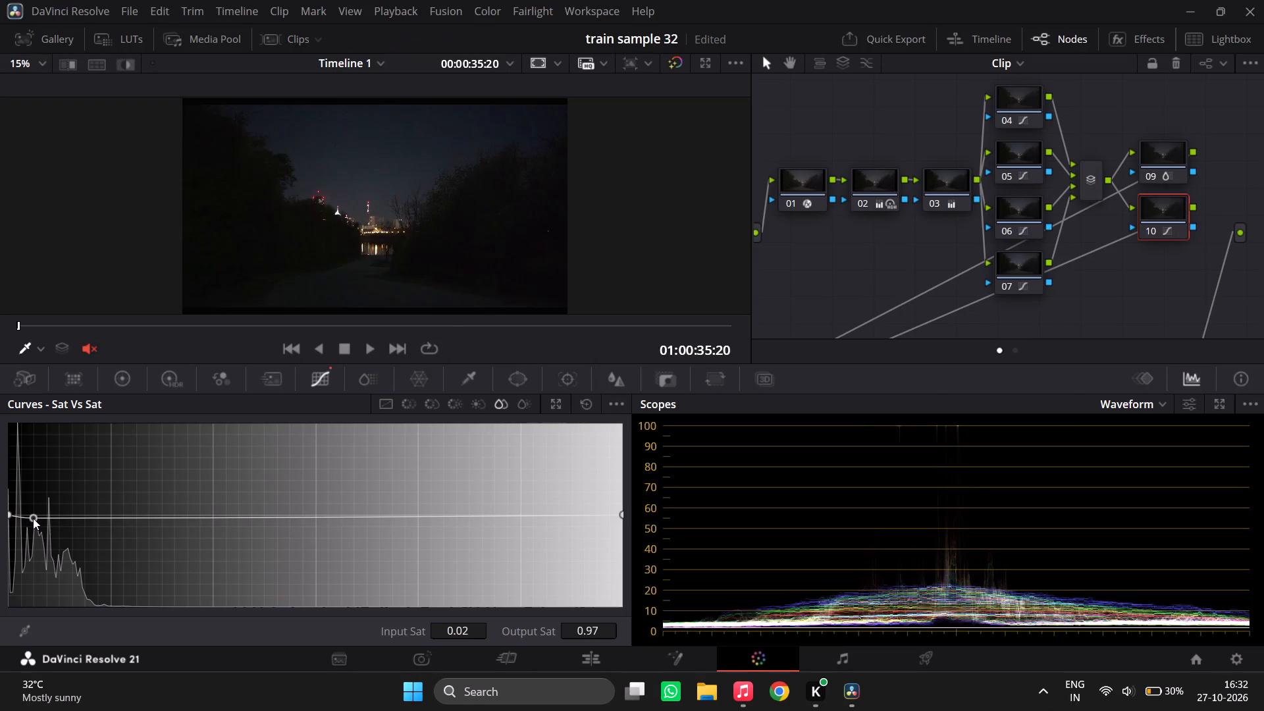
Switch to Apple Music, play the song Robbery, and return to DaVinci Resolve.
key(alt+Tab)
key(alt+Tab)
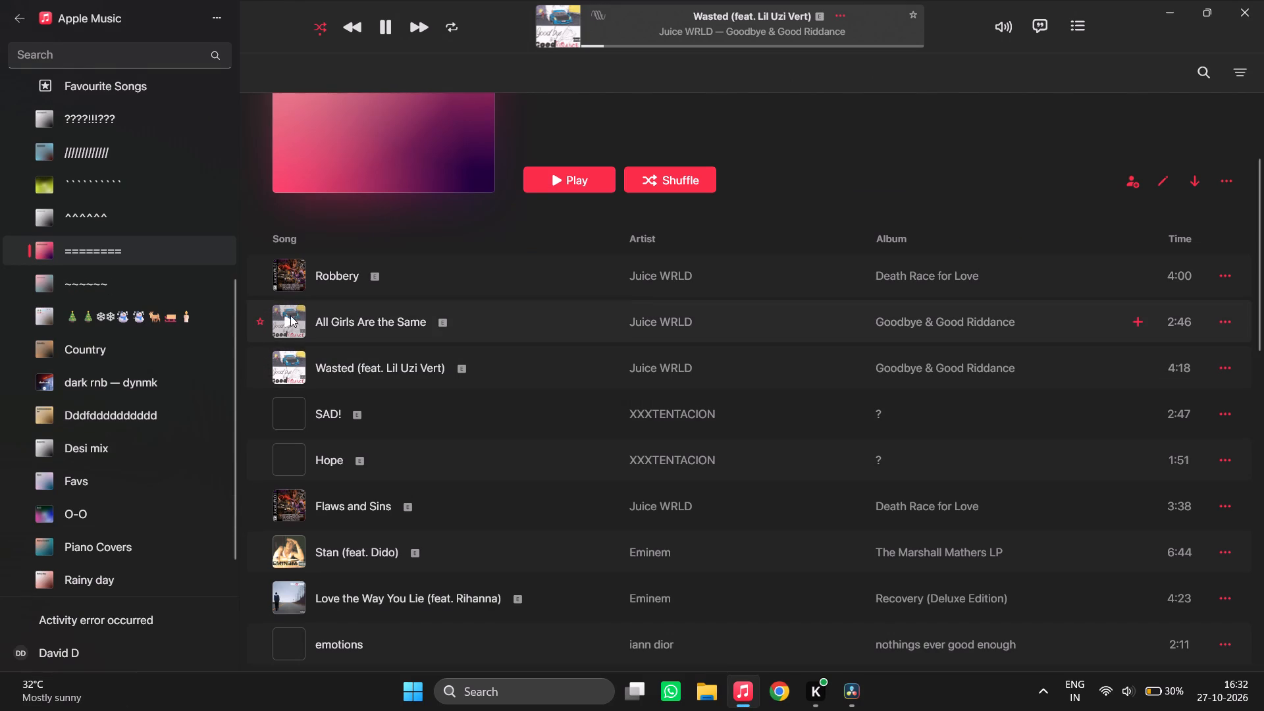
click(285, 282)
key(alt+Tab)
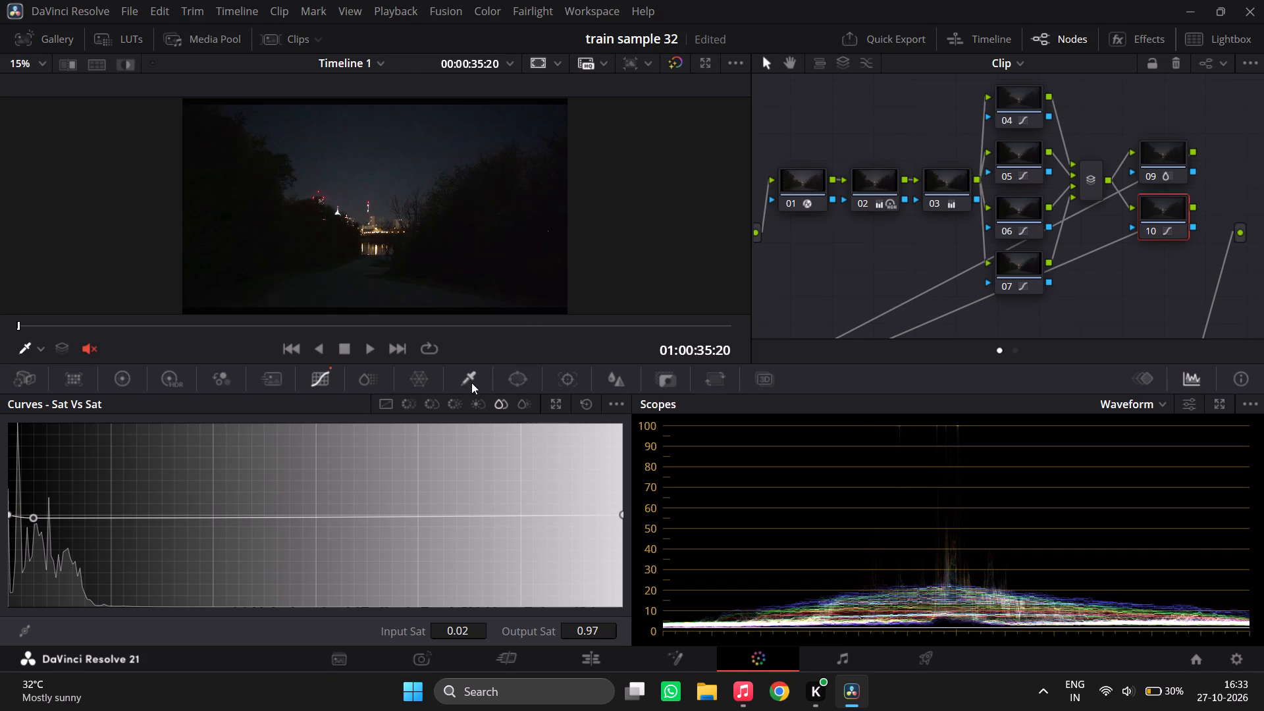
In node 10's Sat Vs Lum curve, add a point at input saturation 0.05.
click(532, 405)
scroll(367, 227, right, 10)
click(494, 311)
key(z)
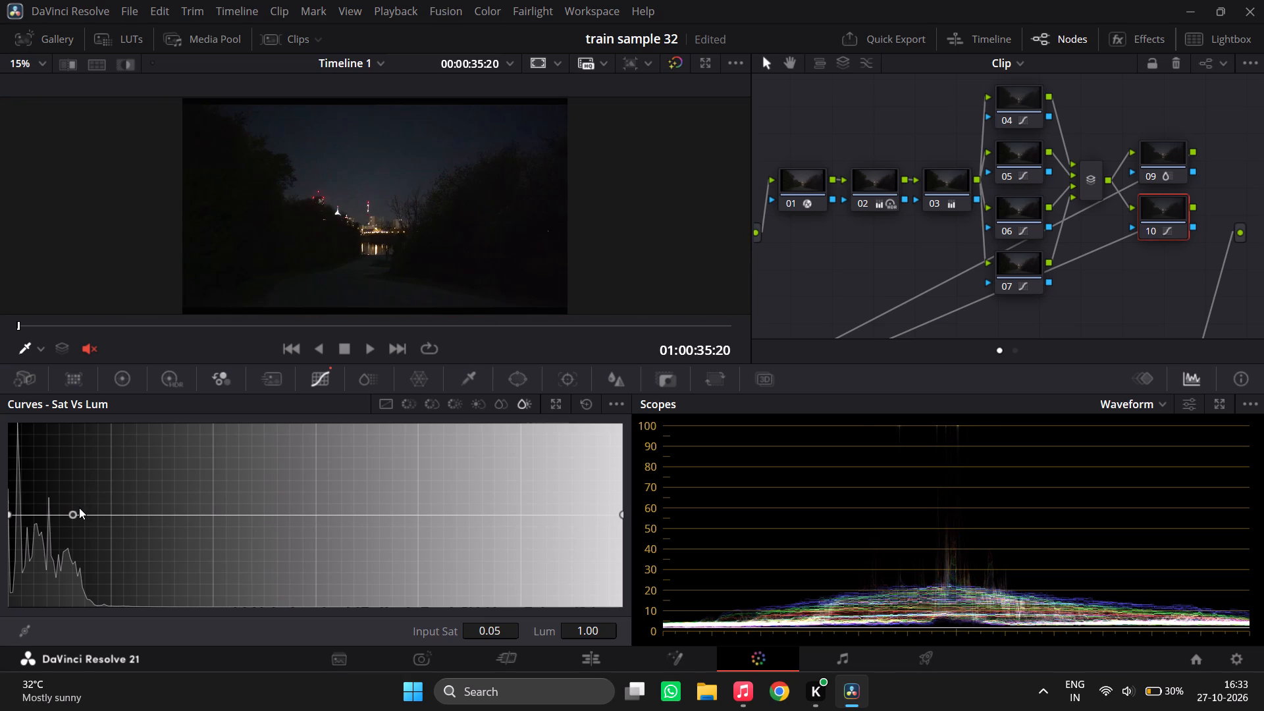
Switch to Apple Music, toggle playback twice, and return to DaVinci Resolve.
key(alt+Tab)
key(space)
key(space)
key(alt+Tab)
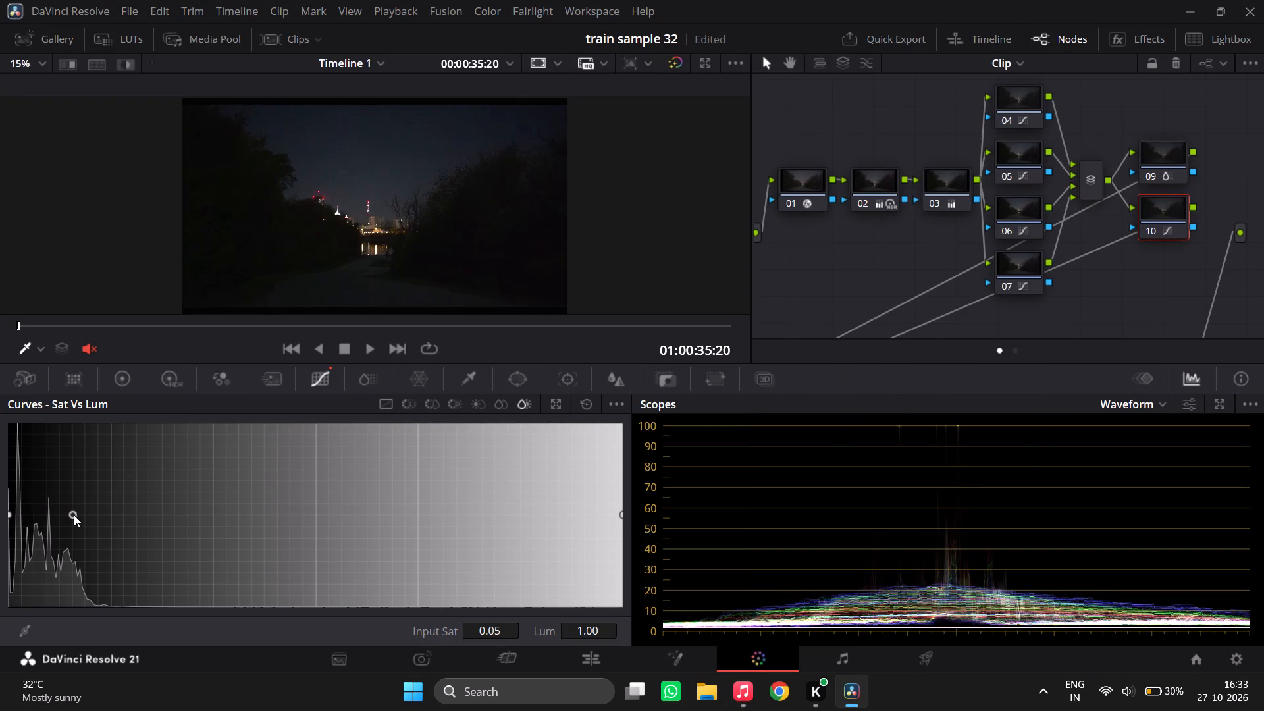
Raise node 10's Sat Vs Lum point to lum 1.05 and compare the node off and on in the viewer and full screen.
click(73, 514)
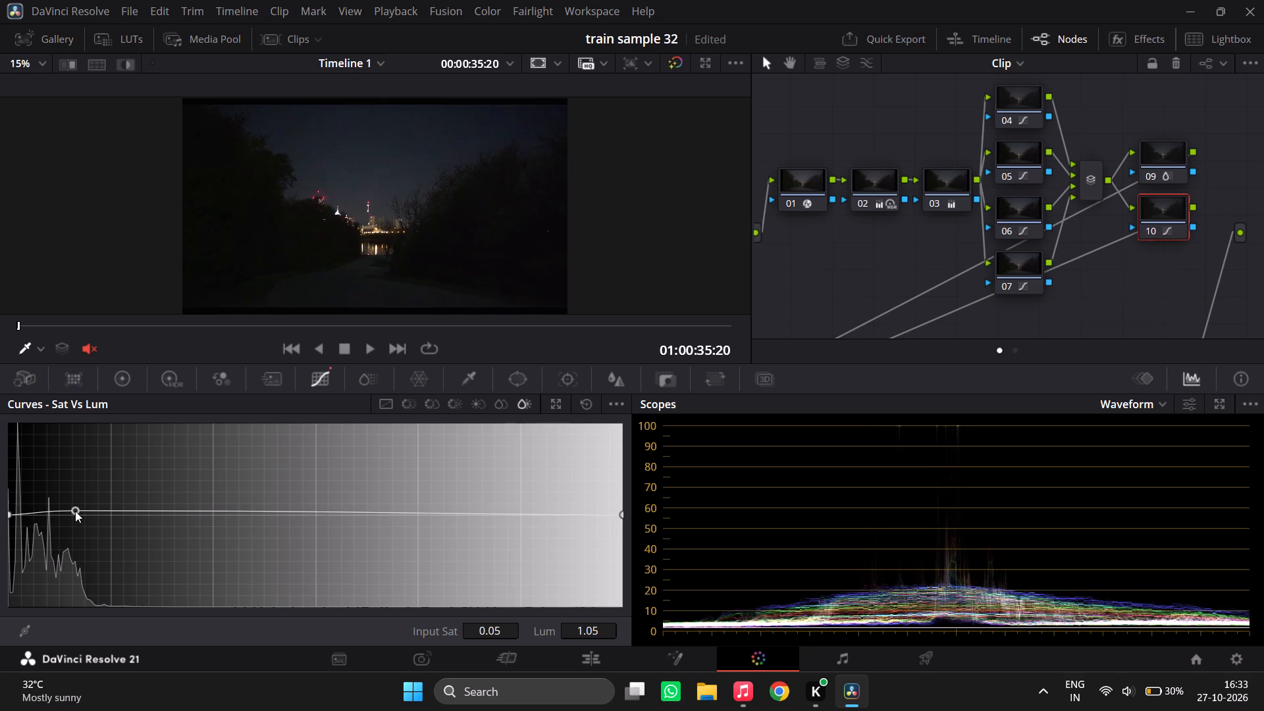
key(ctrl+d)
key(ctrl+d)
key(ctrl+f)
key(ctrl+d)
key(ctrl+d)
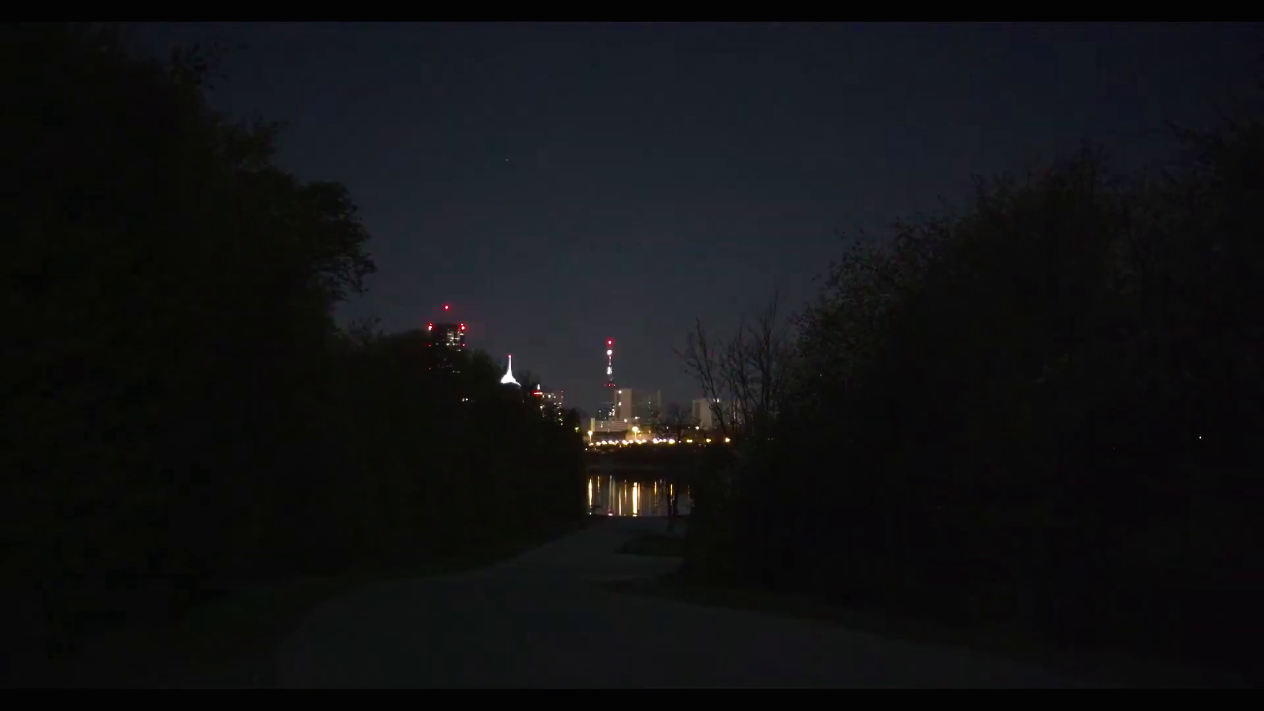
key(Escape)
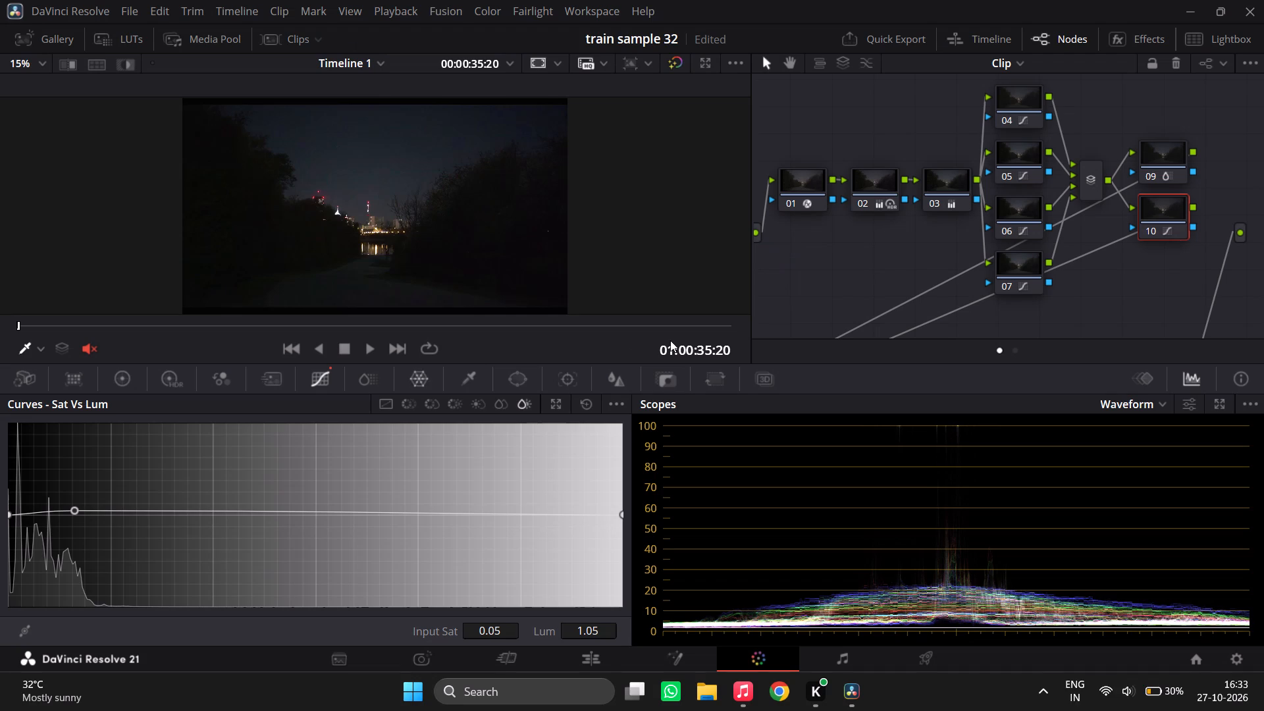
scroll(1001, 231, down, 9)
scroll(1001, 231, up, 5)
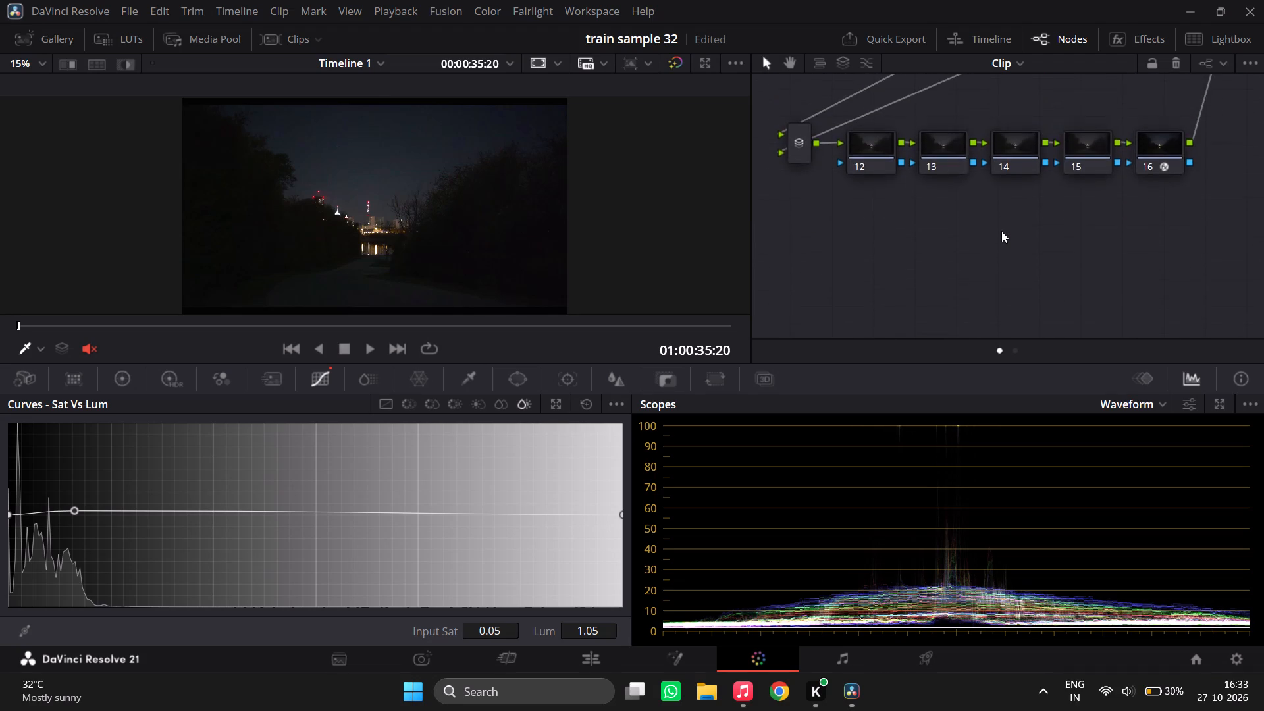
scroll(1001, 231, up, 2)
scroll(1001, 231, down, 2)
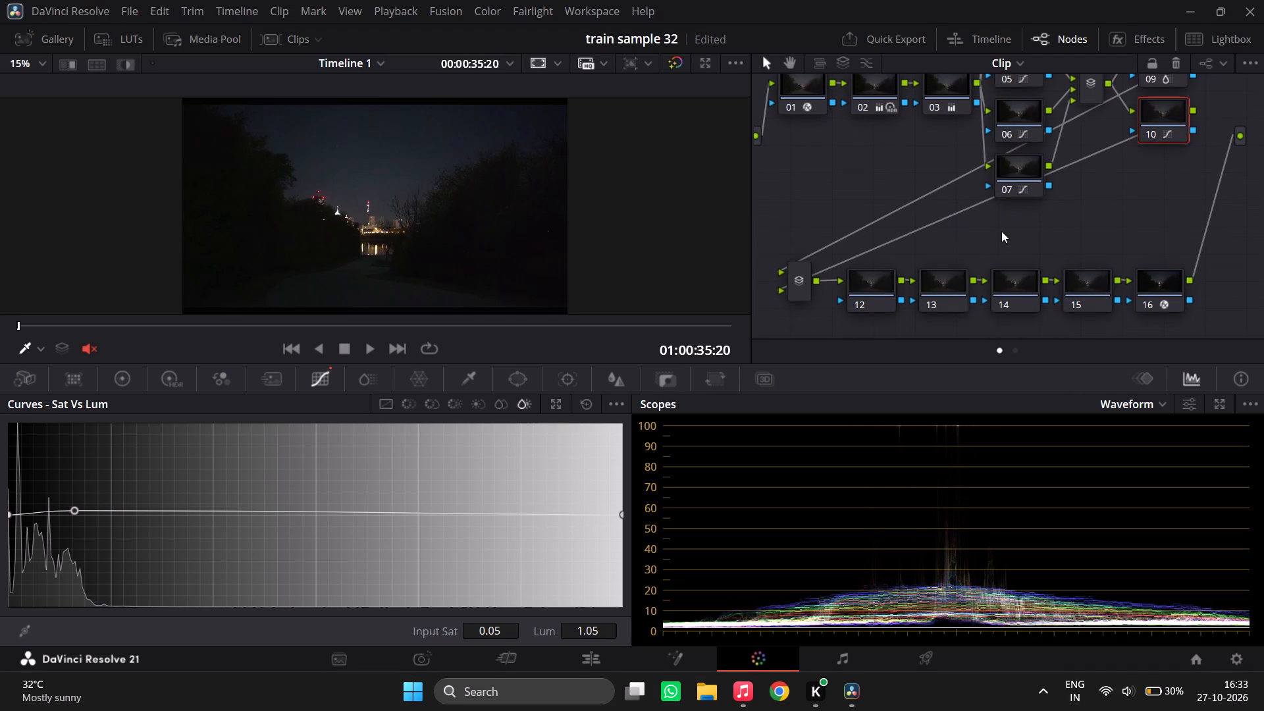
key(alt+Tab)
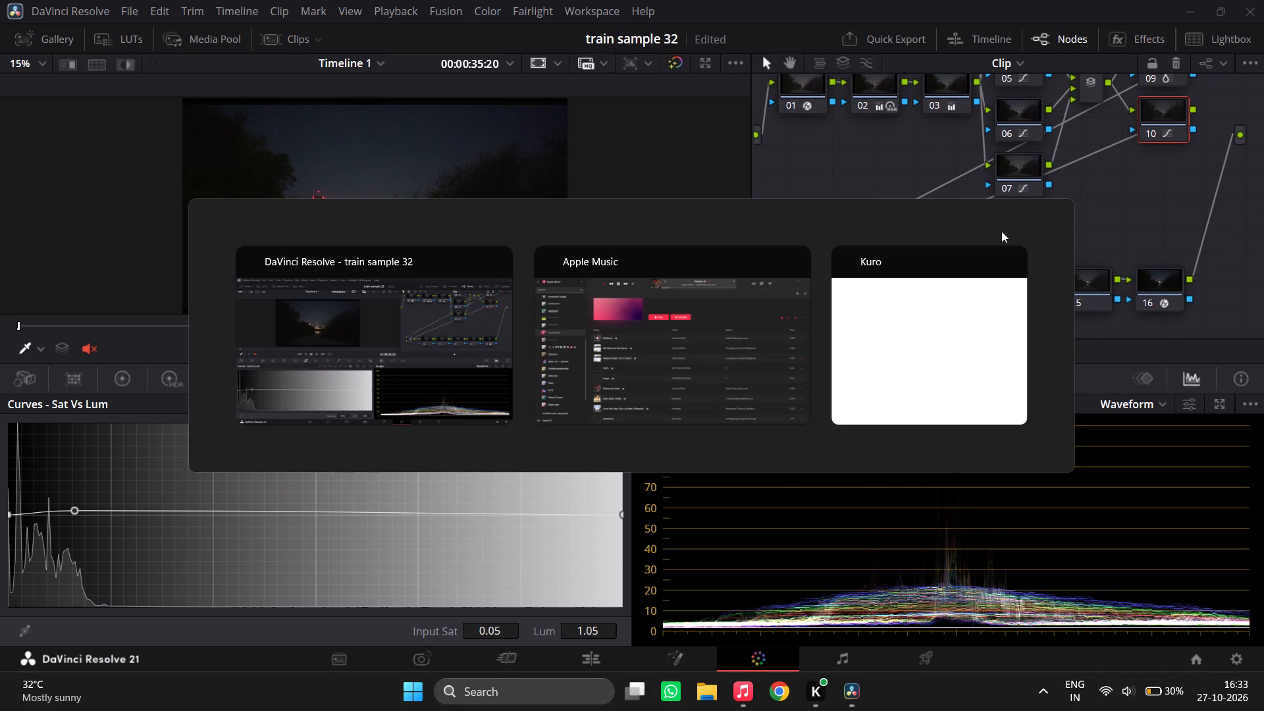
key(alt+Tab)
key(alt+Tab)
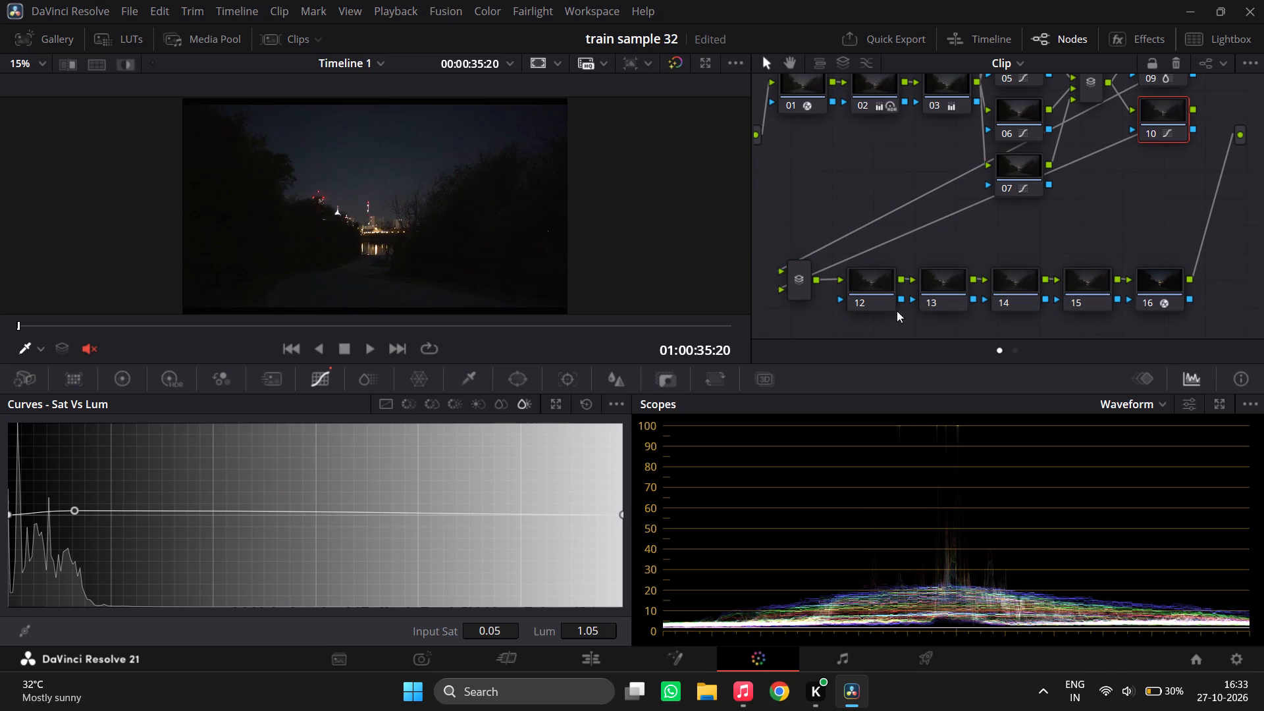
Select node 12, view its primaries color wheels, and briefly check the timeline's clip thumbnails.
click(875, 284)
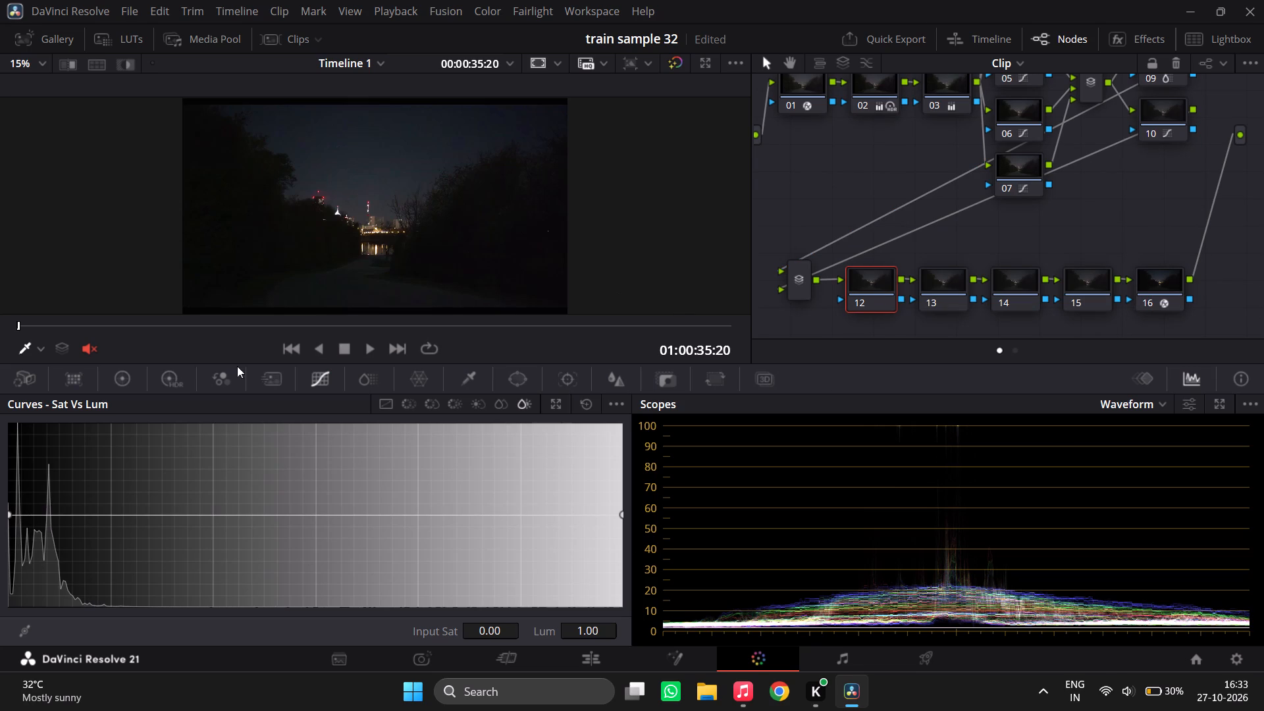
click(135, 386)
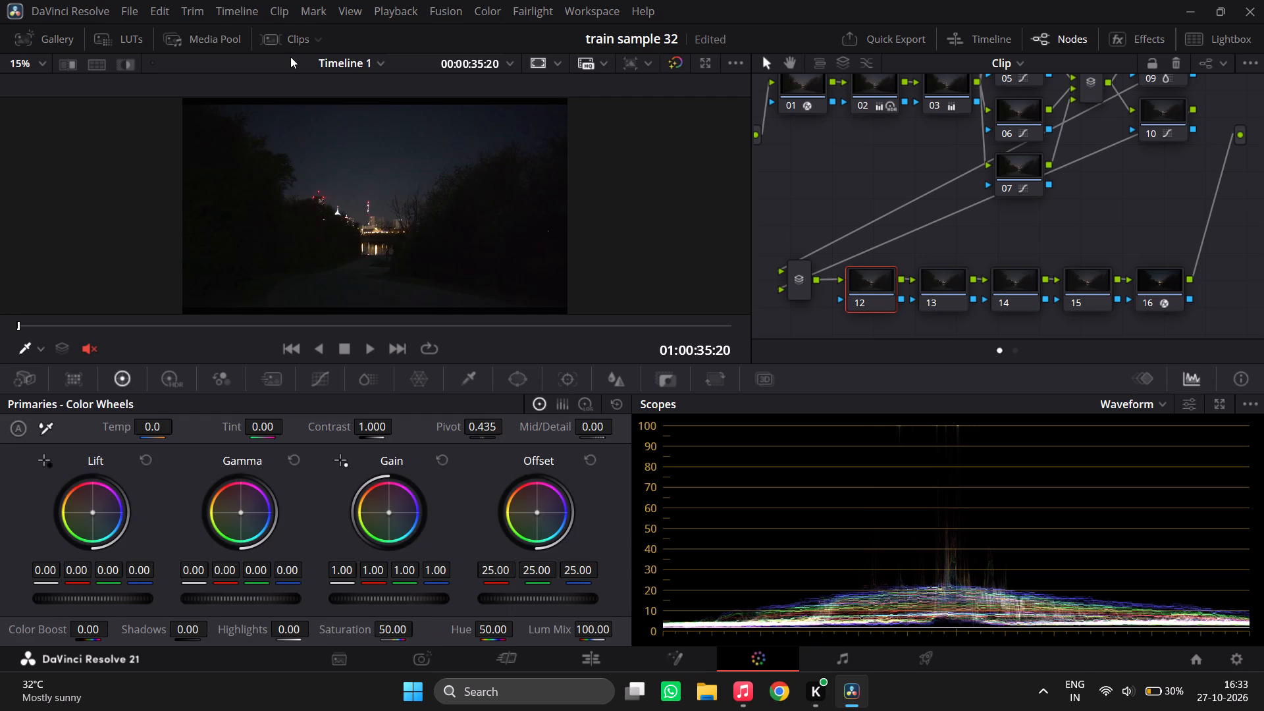
click(280, 38)
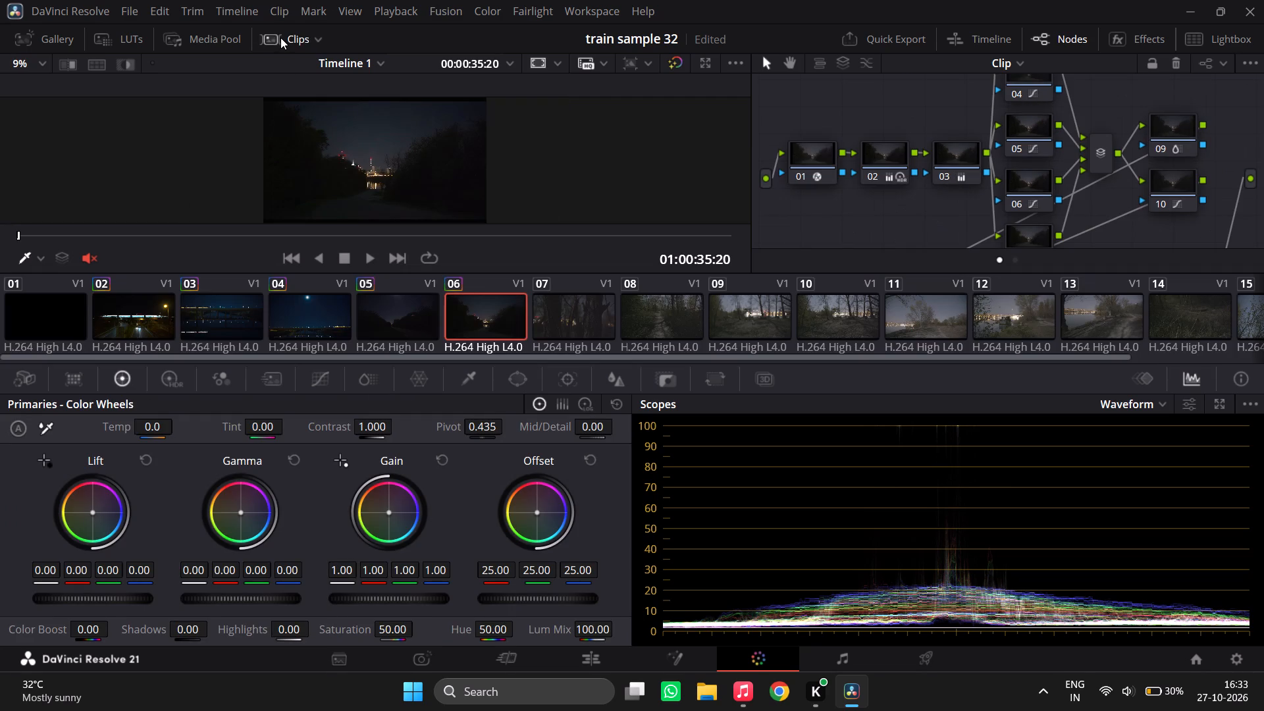
click(280, 38)
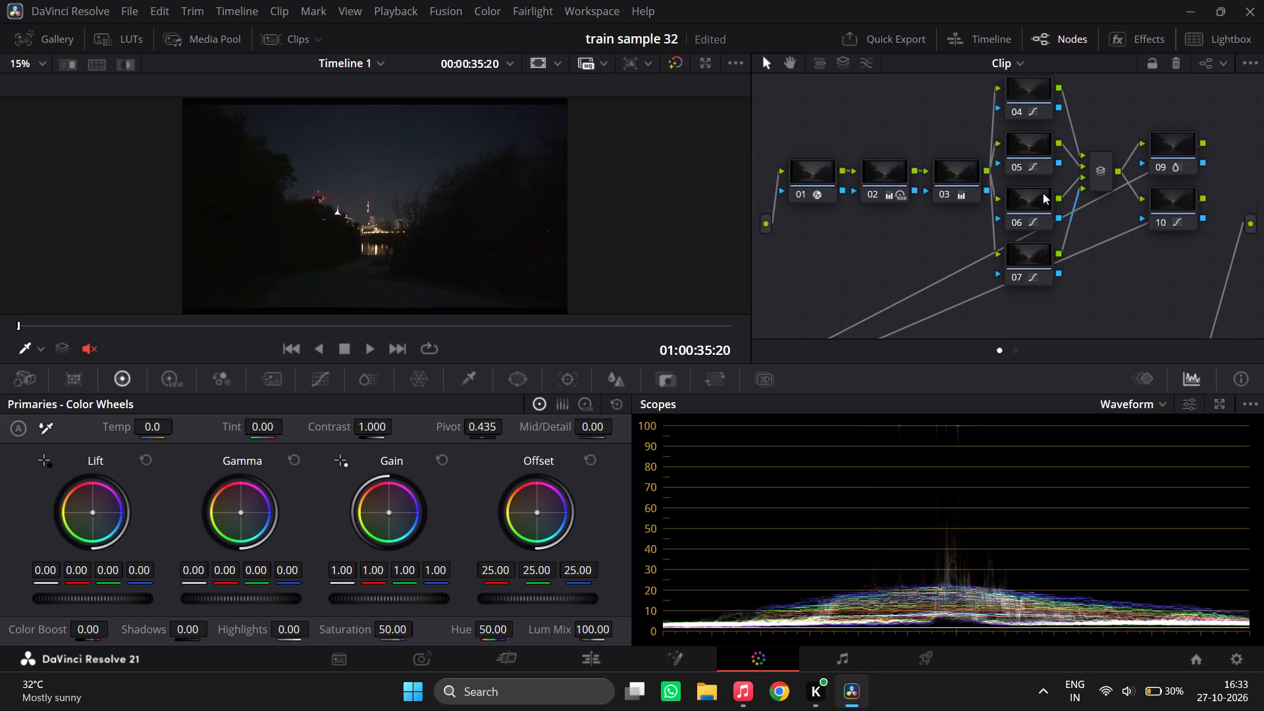
In node 12's HDR color wheels, shift the Light wheel's balance to X -0.02, Y 0.00.
scroll(992, 211, down, 7)
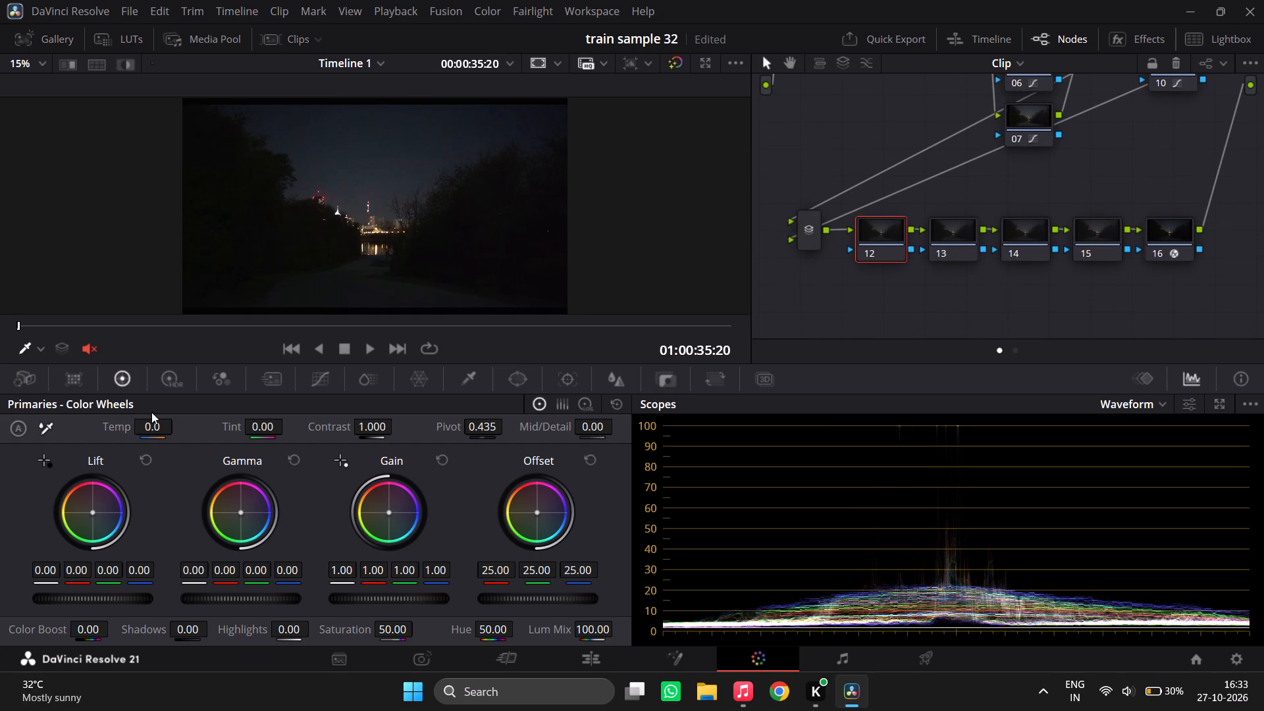
click(173, 392)
click(173, 392)
click(173, 392)
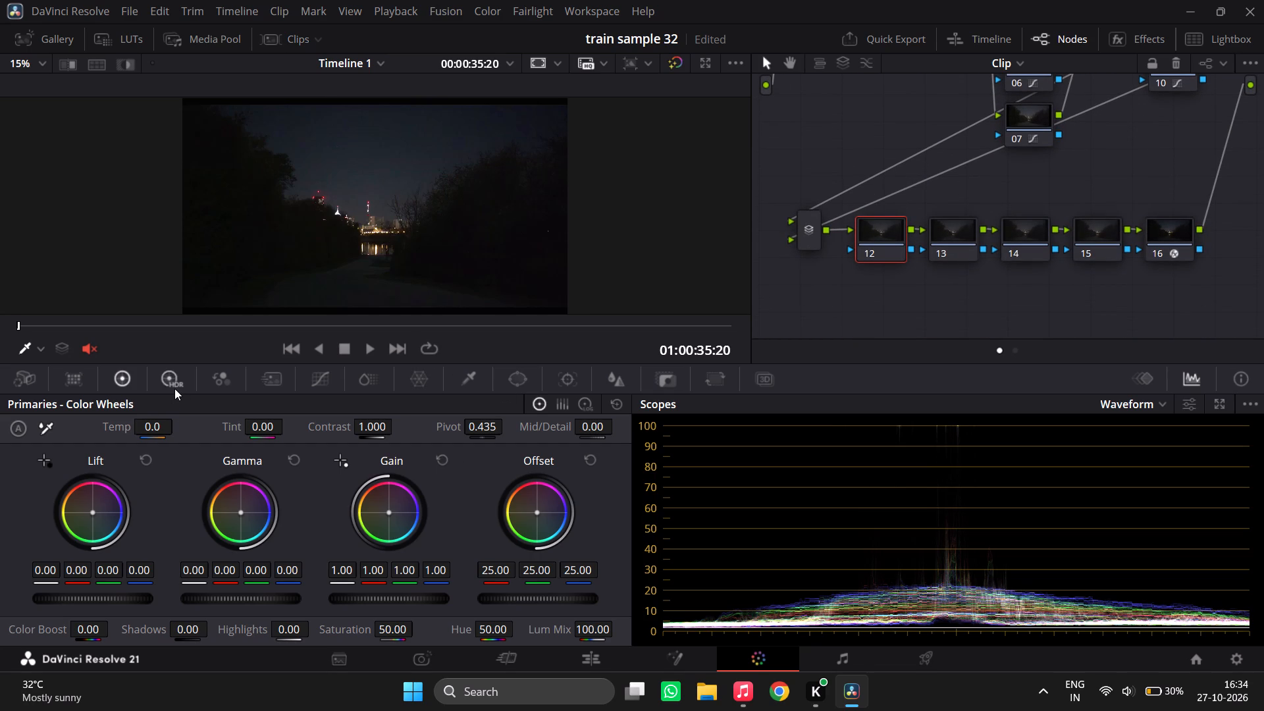
click(174, 388)
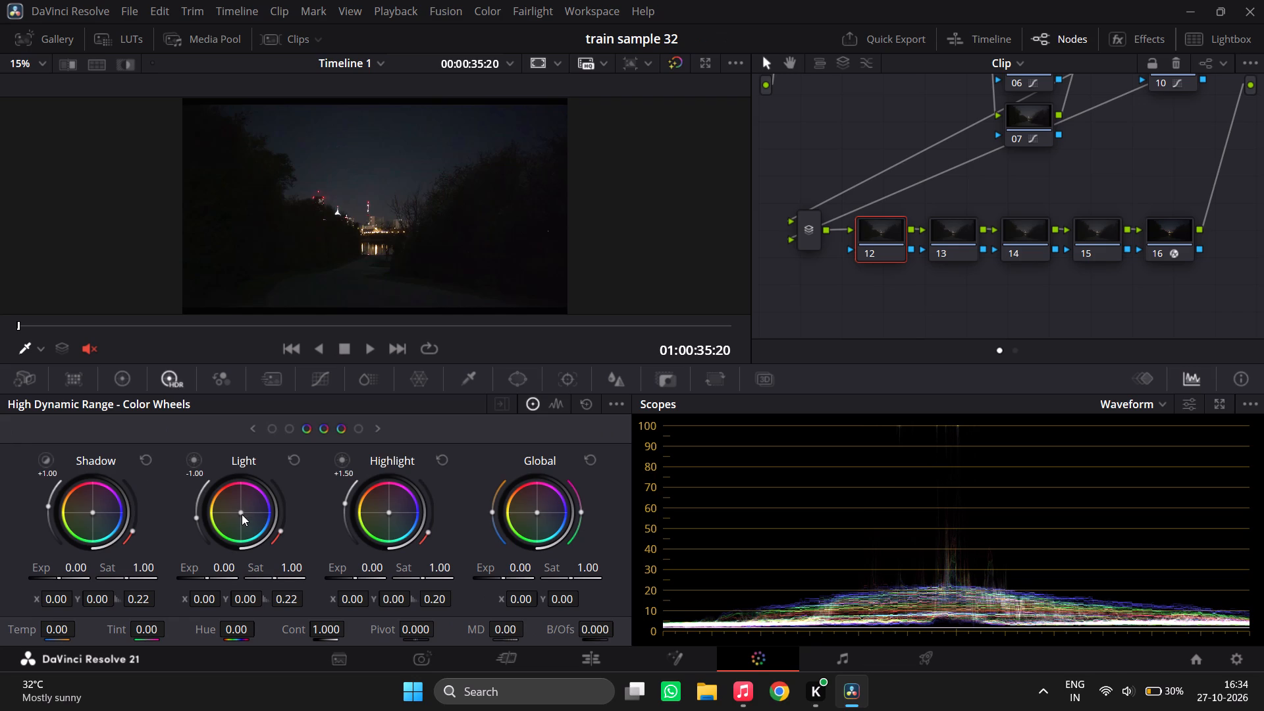
drag(242, 512, 236, 510)
drag(236, 510, 234, 518)
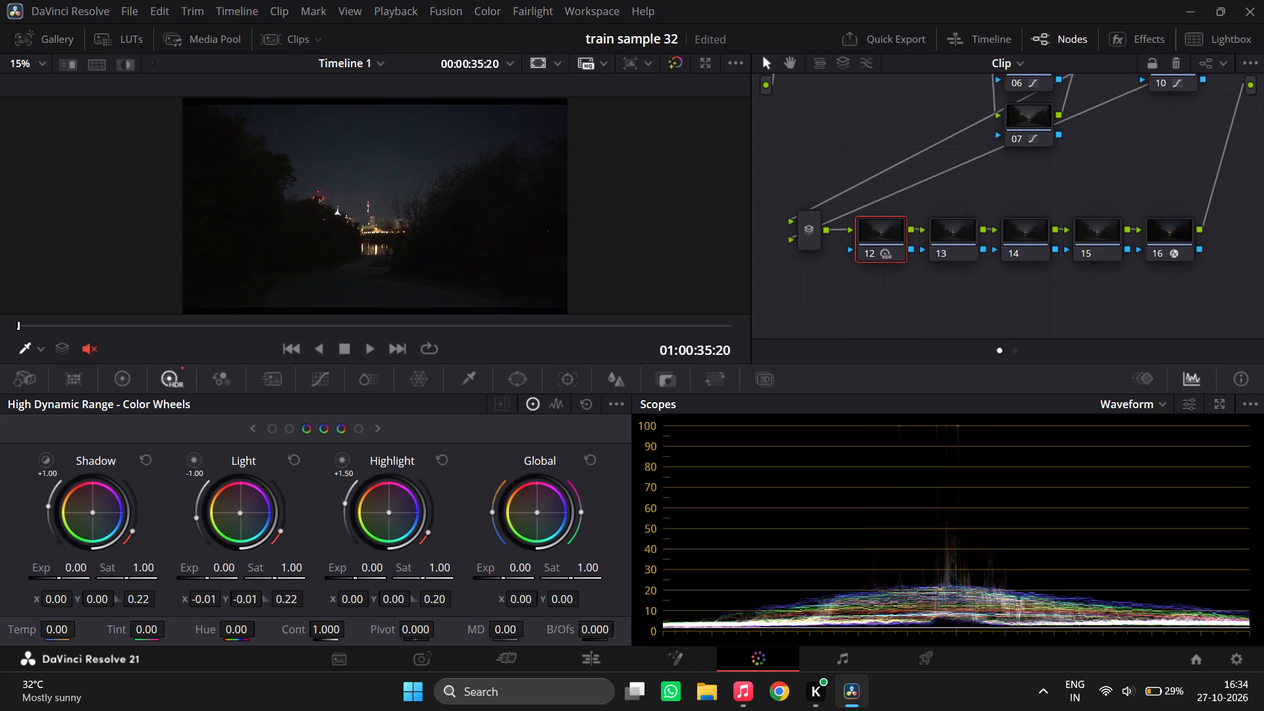
drag(234, 518, 231, 512)
Compare the image with node 12 off and on, in the viewer and full screen.
key(ctrl+d)
key(ctrl+d)
key(ctrl+f)
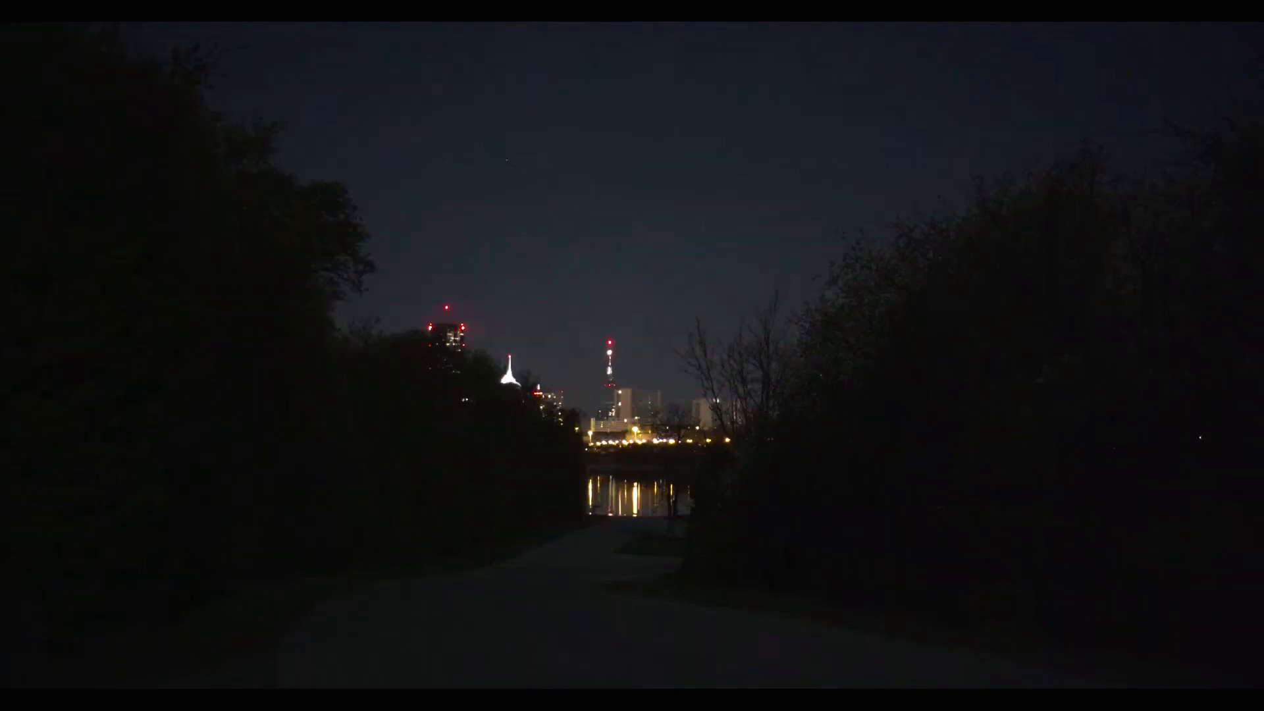
key(ctrl+d)
key(ctrl+d)
key(ctrl+d)
key(ctrl+d)
key(Escape)
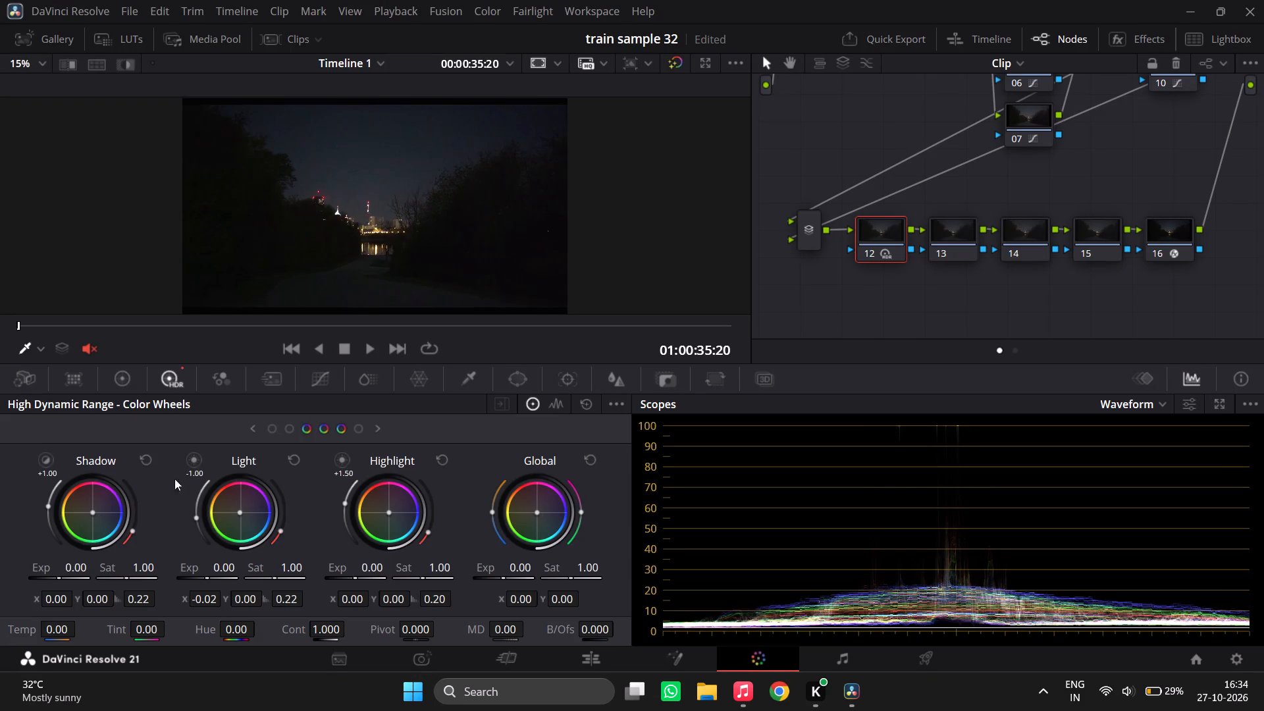
Shift node 12's HDR Shadow wheel to X 0.01, Y 0.00 and compare the node off and on in the viewer and full screen.
click(92, 514)
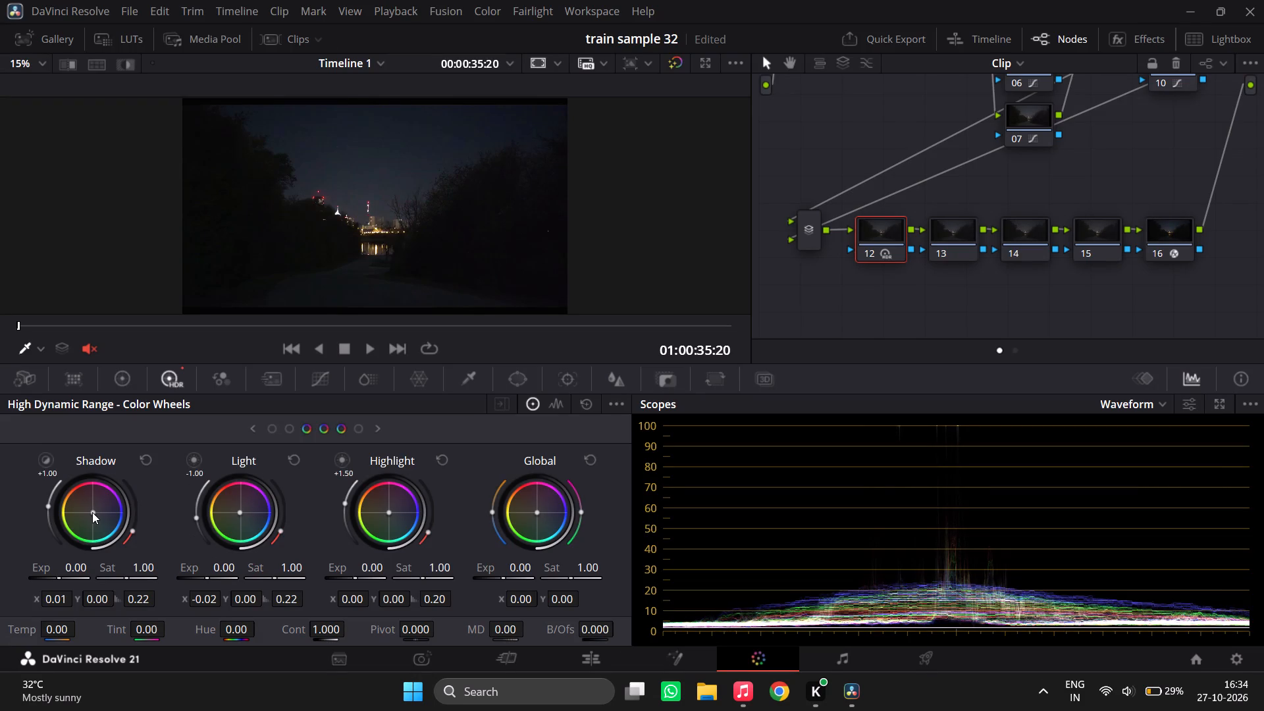
key(ctrl+d)
key(ctrl+d)
key(ctrl+d)
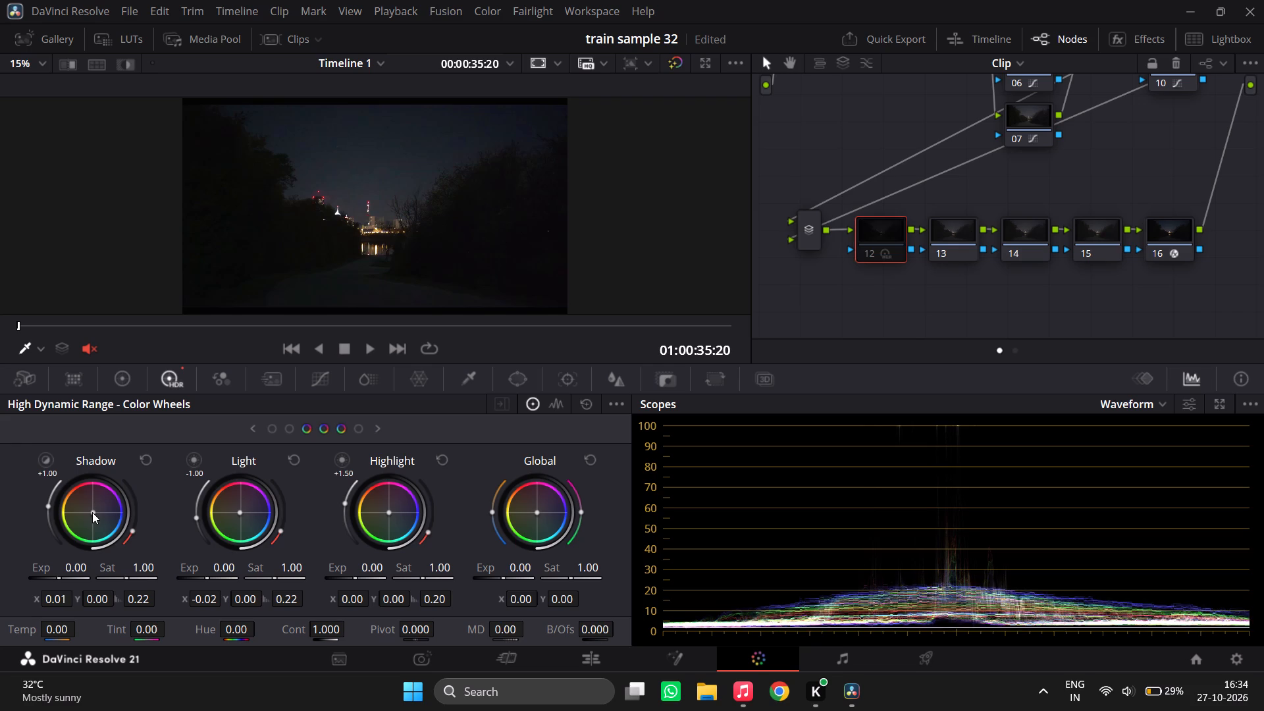
key(ctrl+f)
key(ctrl+d)
key(ctrl+d)
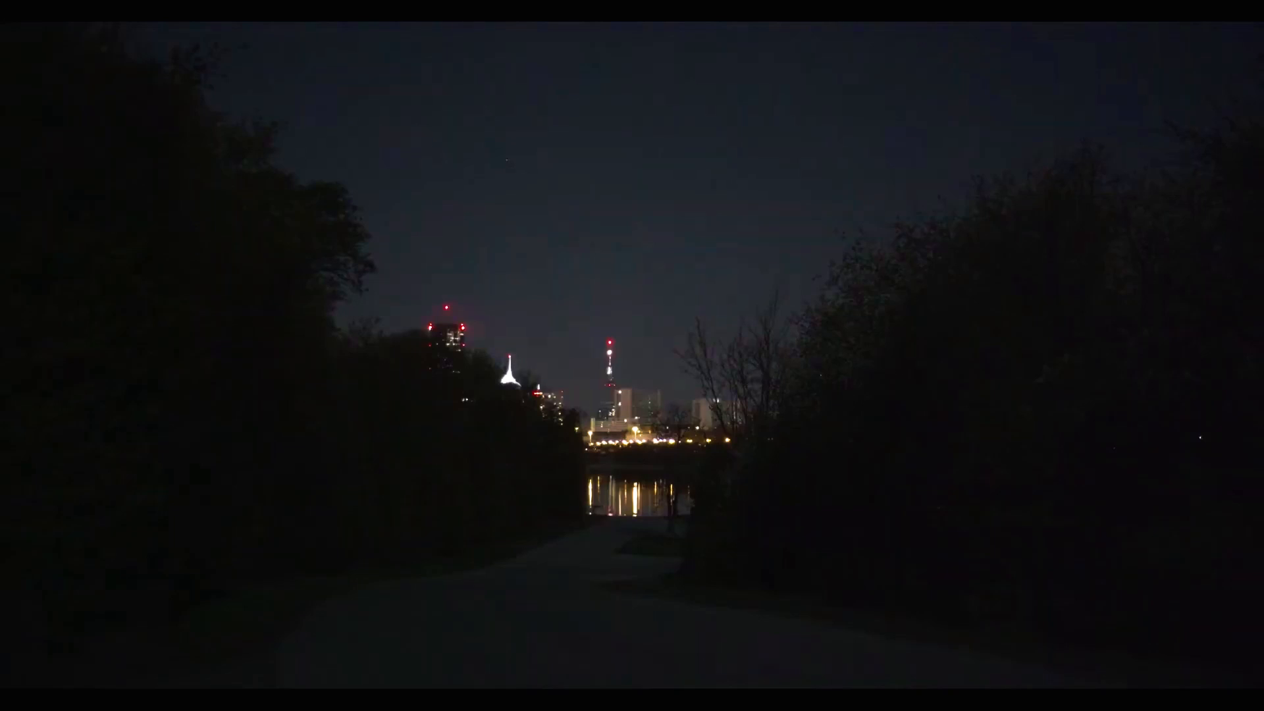
key(ctrl+d)
key(Escape)
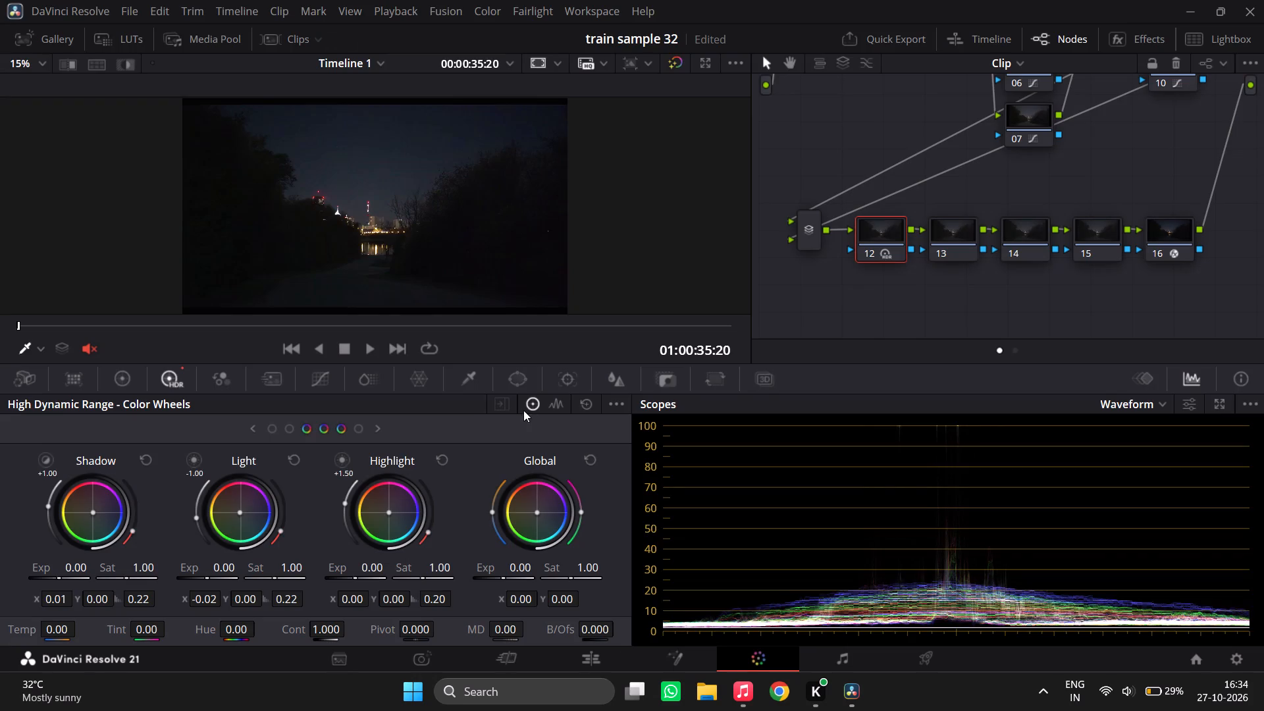
Set node 12's HDR Shadow wheel balance to X 0.00, Y 0.00 and compare the node off and on.
click(93, 513)
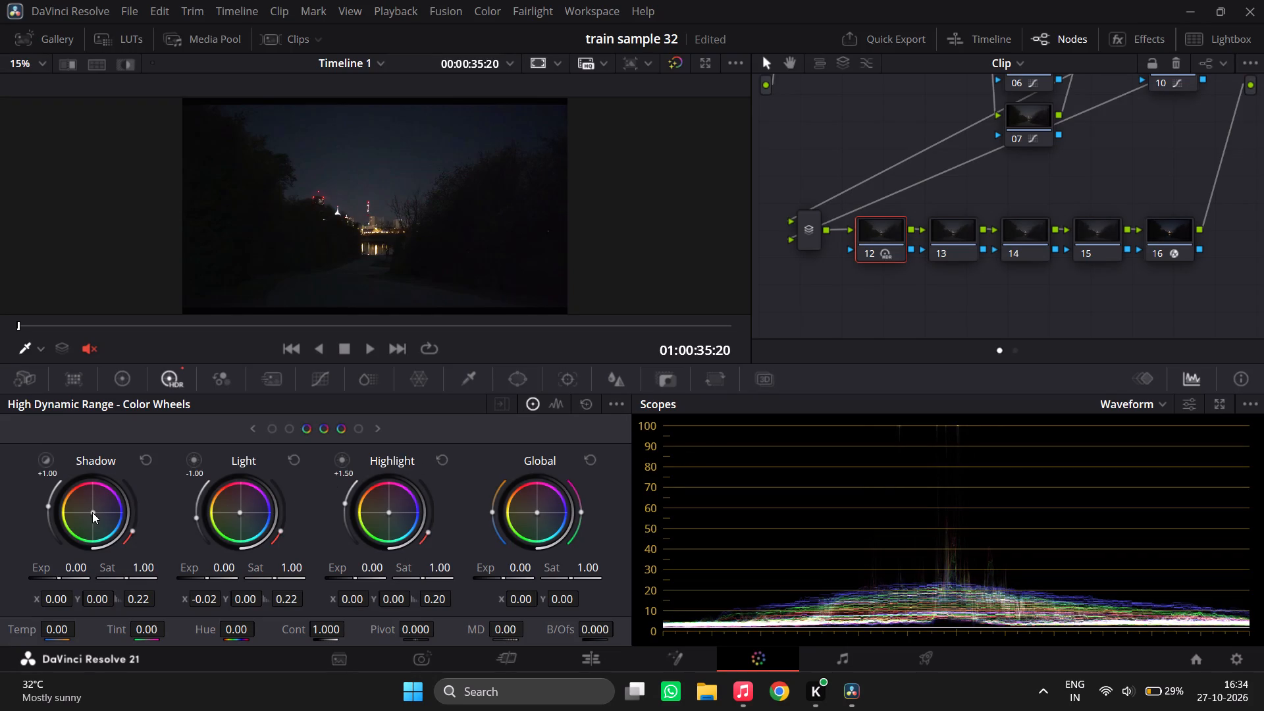
key(ctrl+d)
key(ctrl+d)
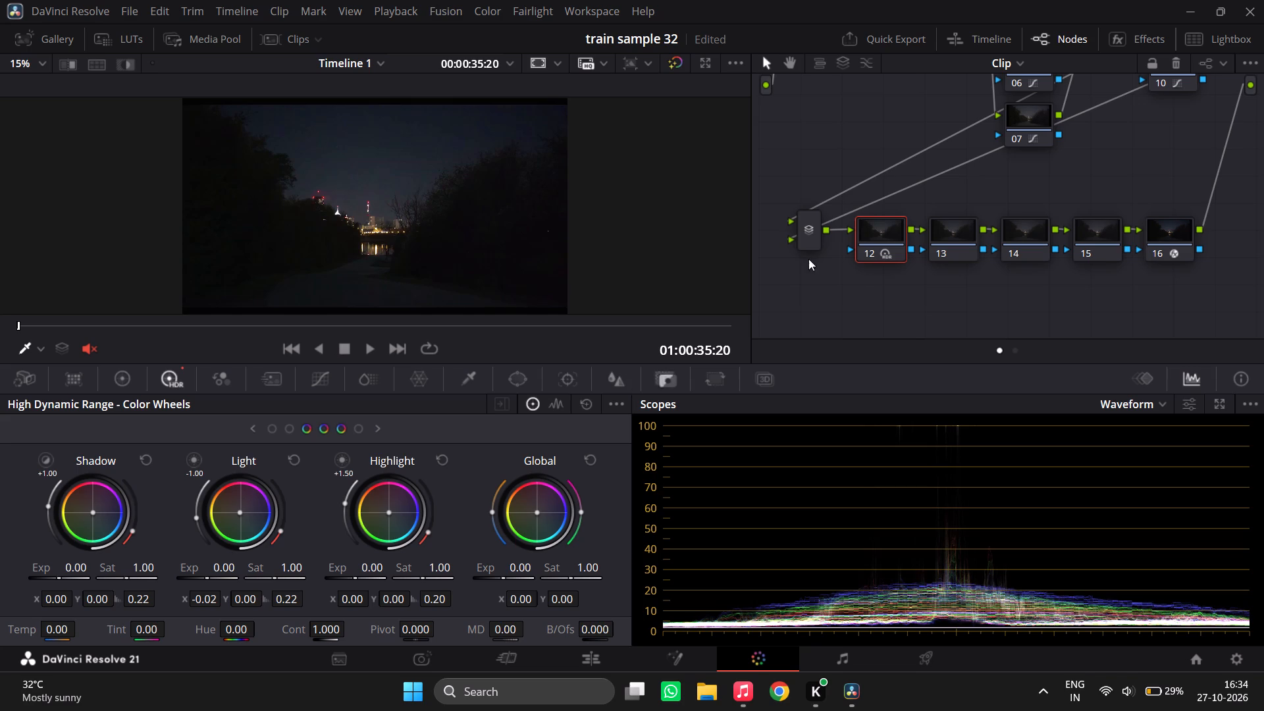
Apply the Blackmagic Design LUT "Blackmagic 4K Film to Extended Video v4" to node 13, leaving the LUT browser closed.
click(953, 222)
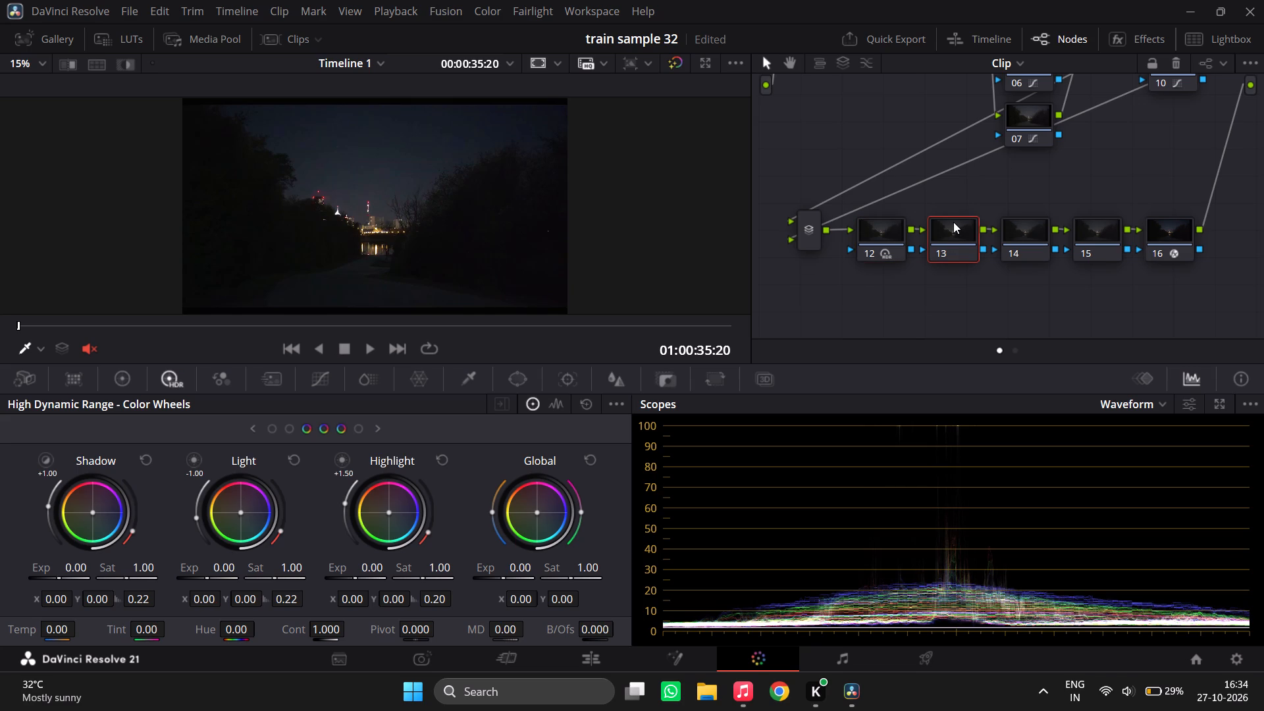
click(118, 42)
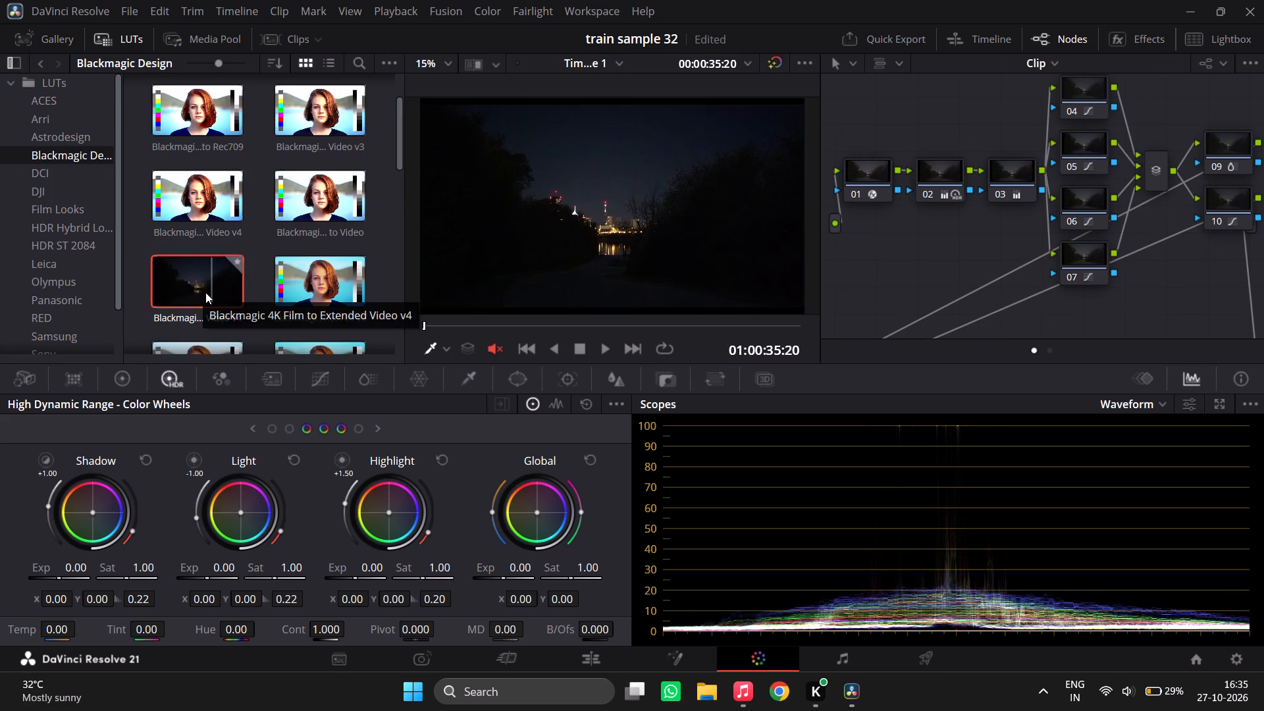
drag(208, 290, 945, 184)
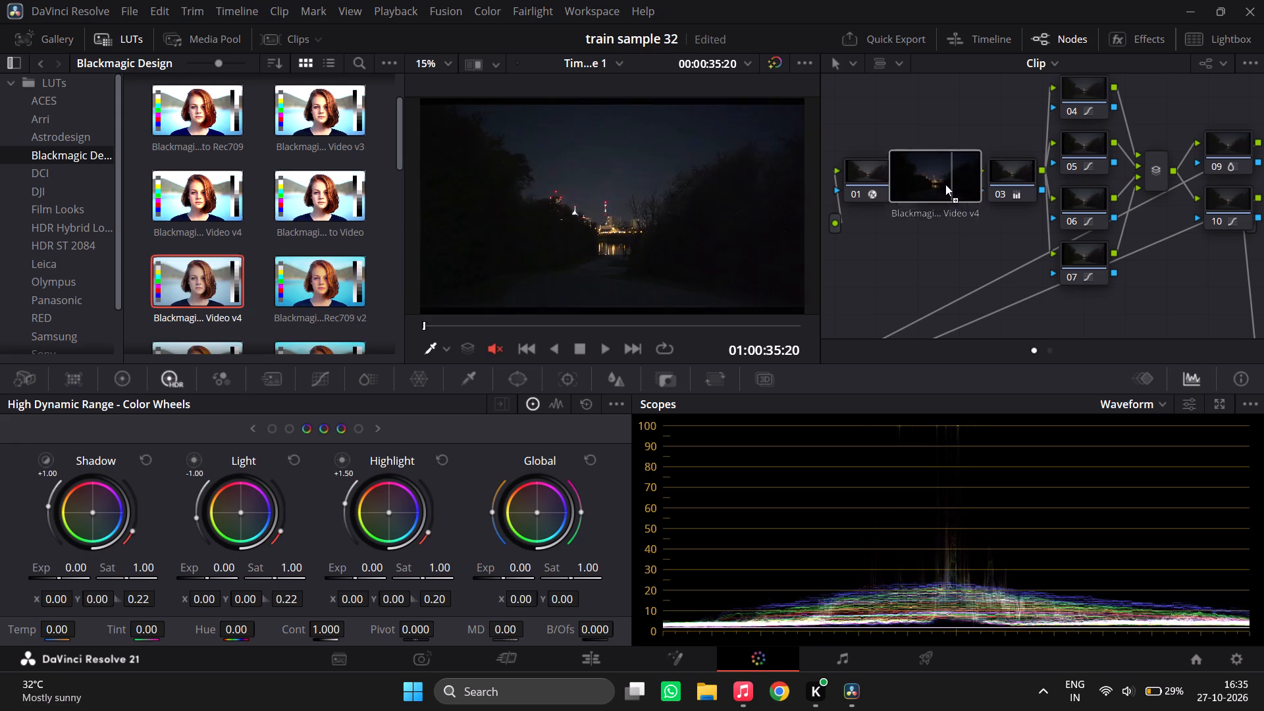
drag(945, 184, 219, 249)
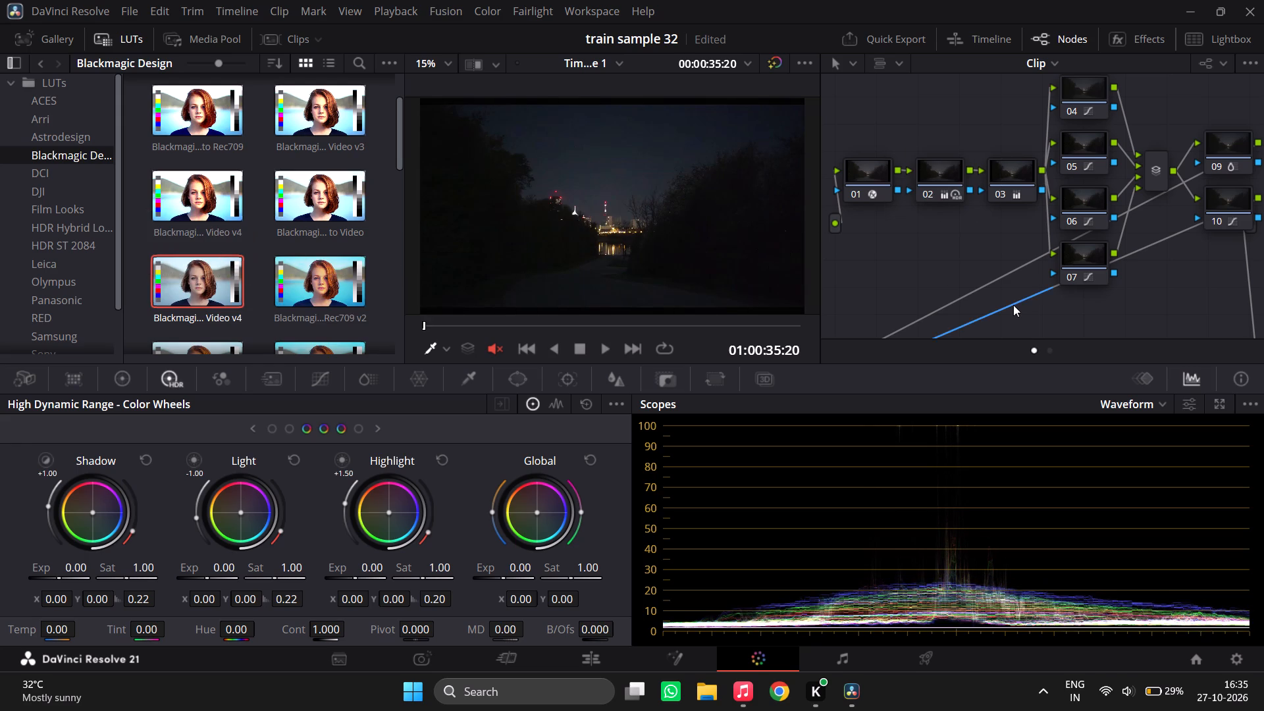
scroll(1013, 305, down, 20)
scroll(1013, 305, down, 20)
scroll(1013, 305, down, 20)
drag(176, 278, 988, 177)
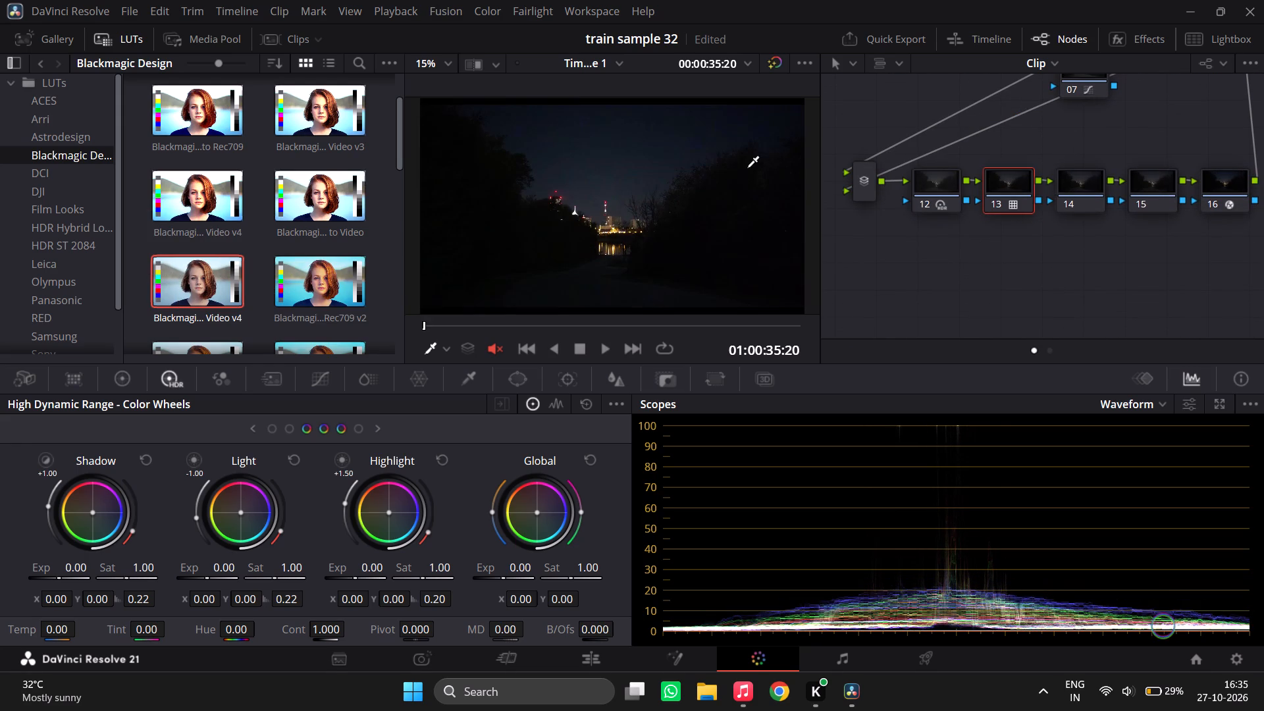
click(118, 46)
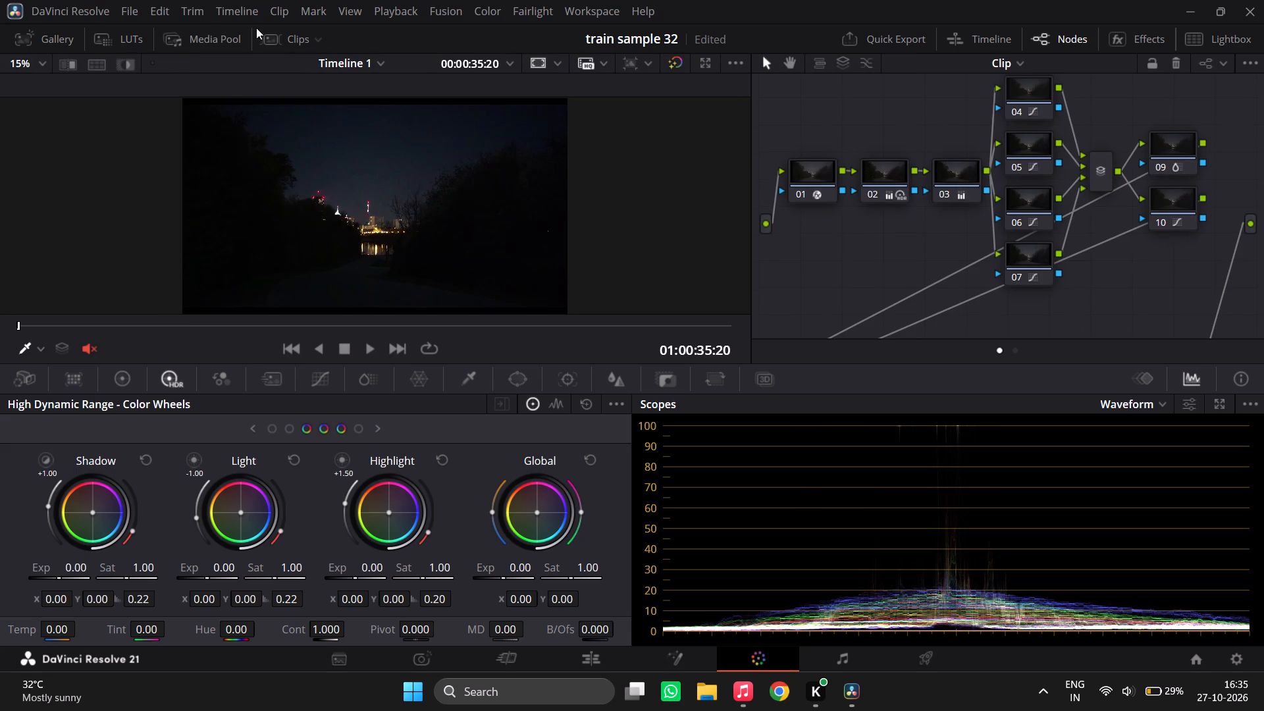
Reduce node 13's Key Output Gain to 0.303 to weaken the LUT.
scroll(963, 331, down, 20)
scroll(963, 331, down, 4)
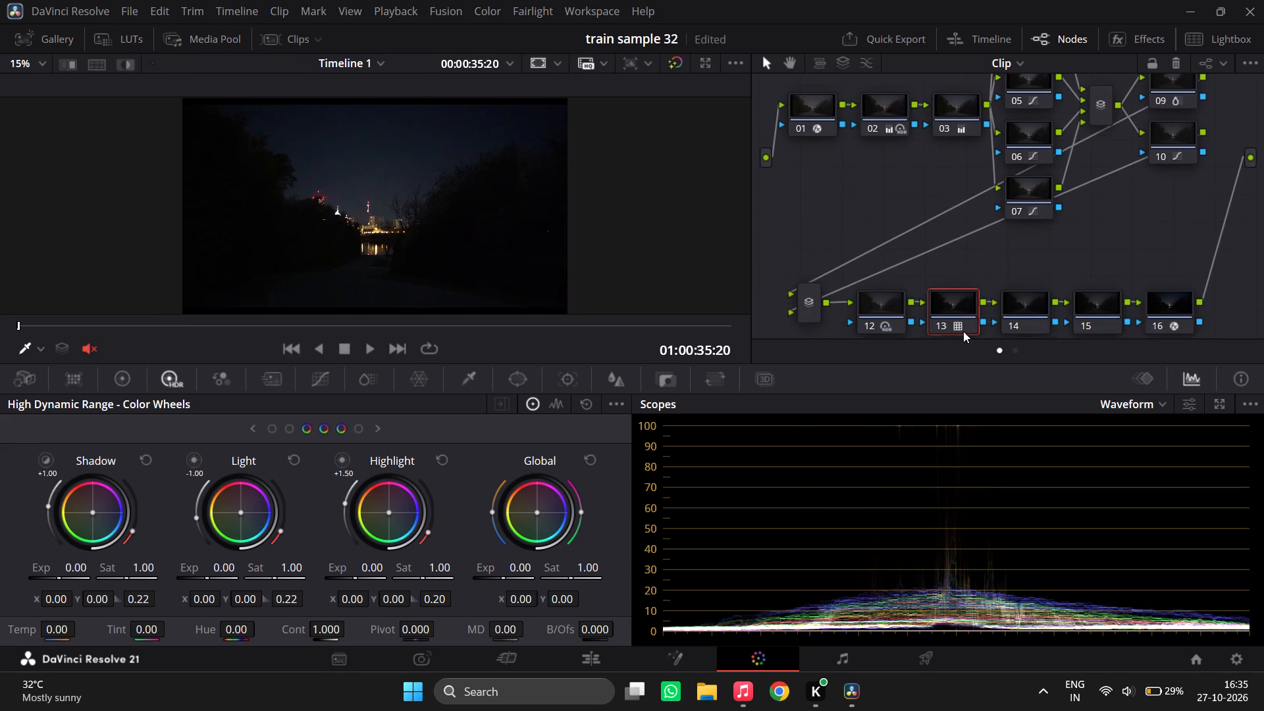
scroll(963, 331, down, 20)
scroll(963, 331, down, 7)
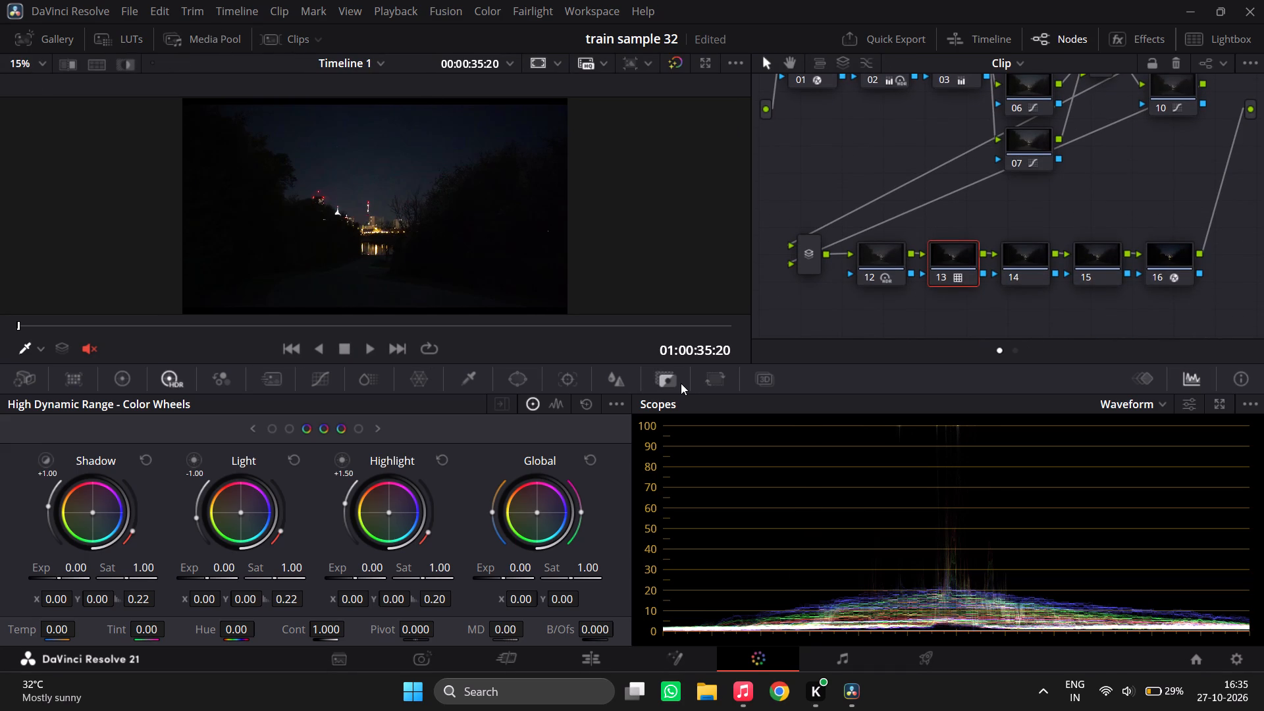
click(681, 383)
drag(458, 531, 440, 531)
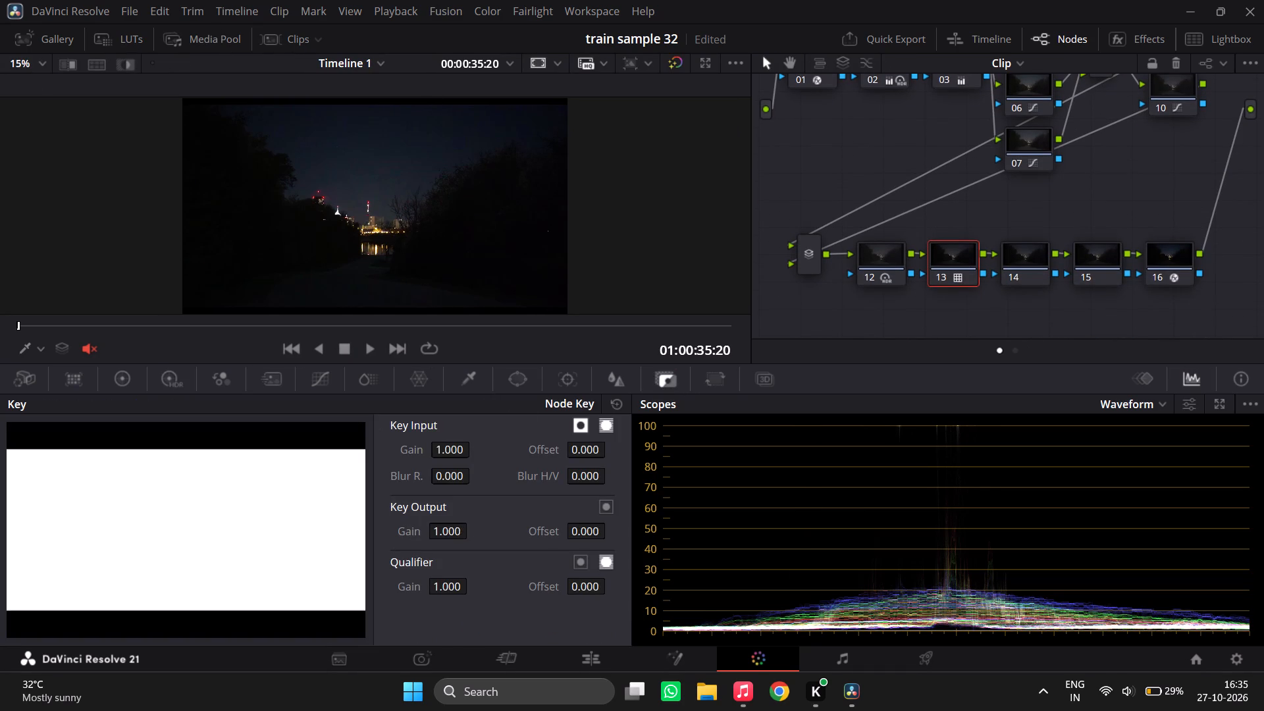
drag(440, 531, 570, 339)
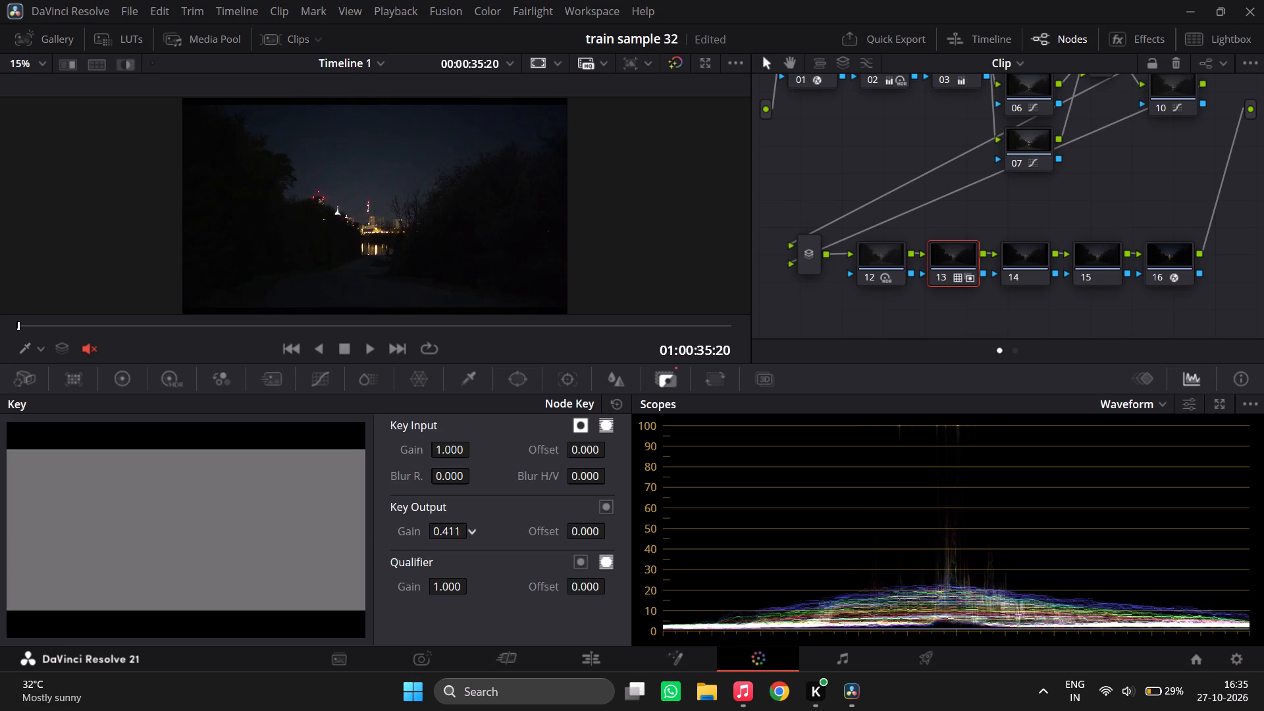
drag(570, 339, 571, 336)
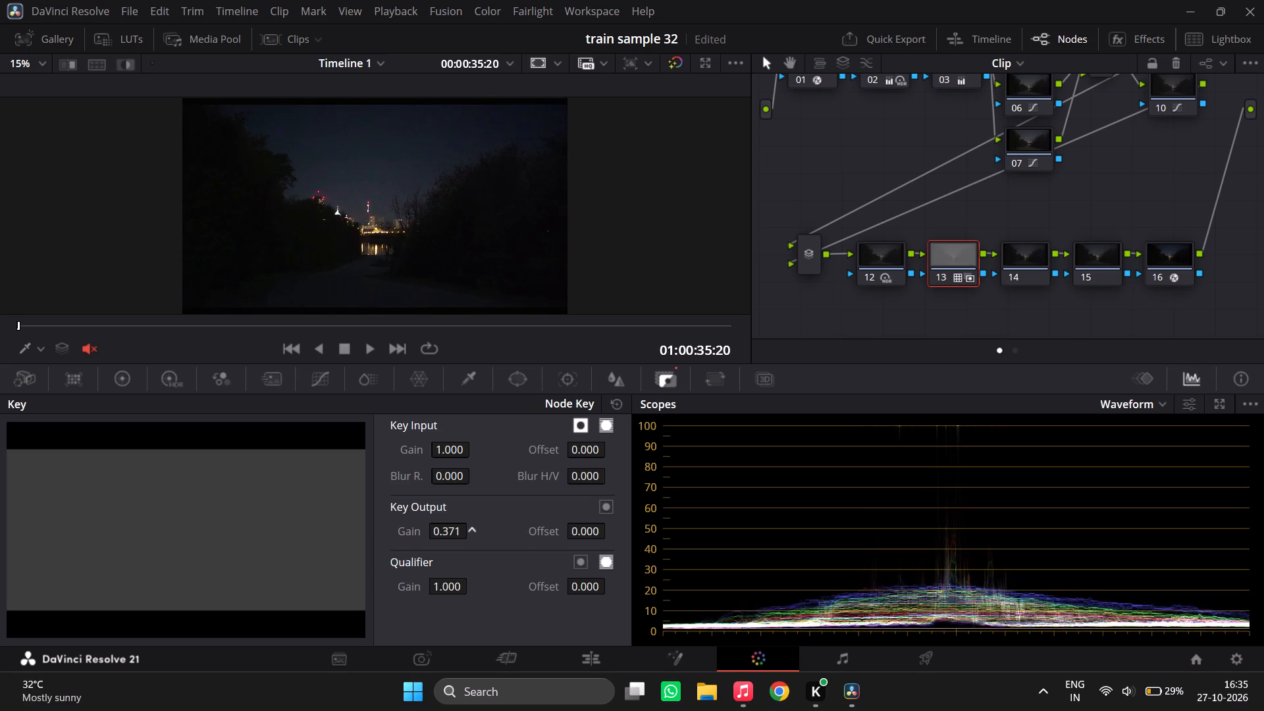
drag(571, 336, 535, 329)
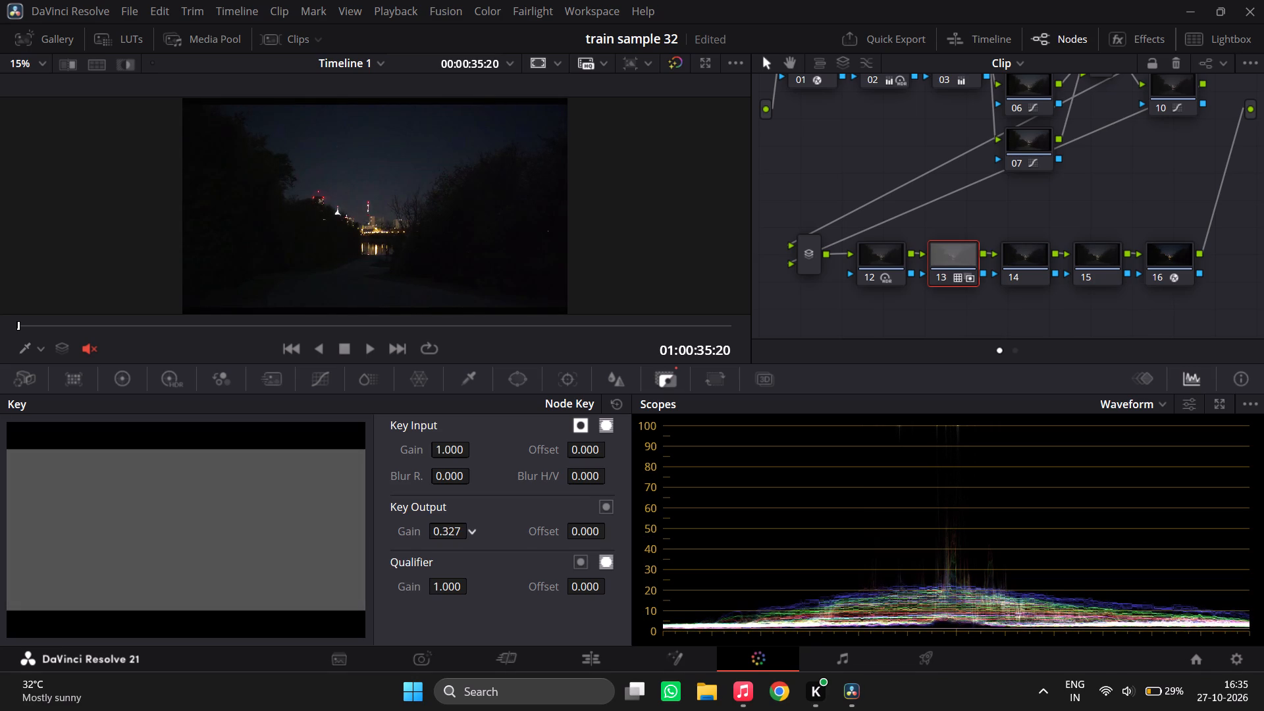
drag(535, 329, 522, 322)
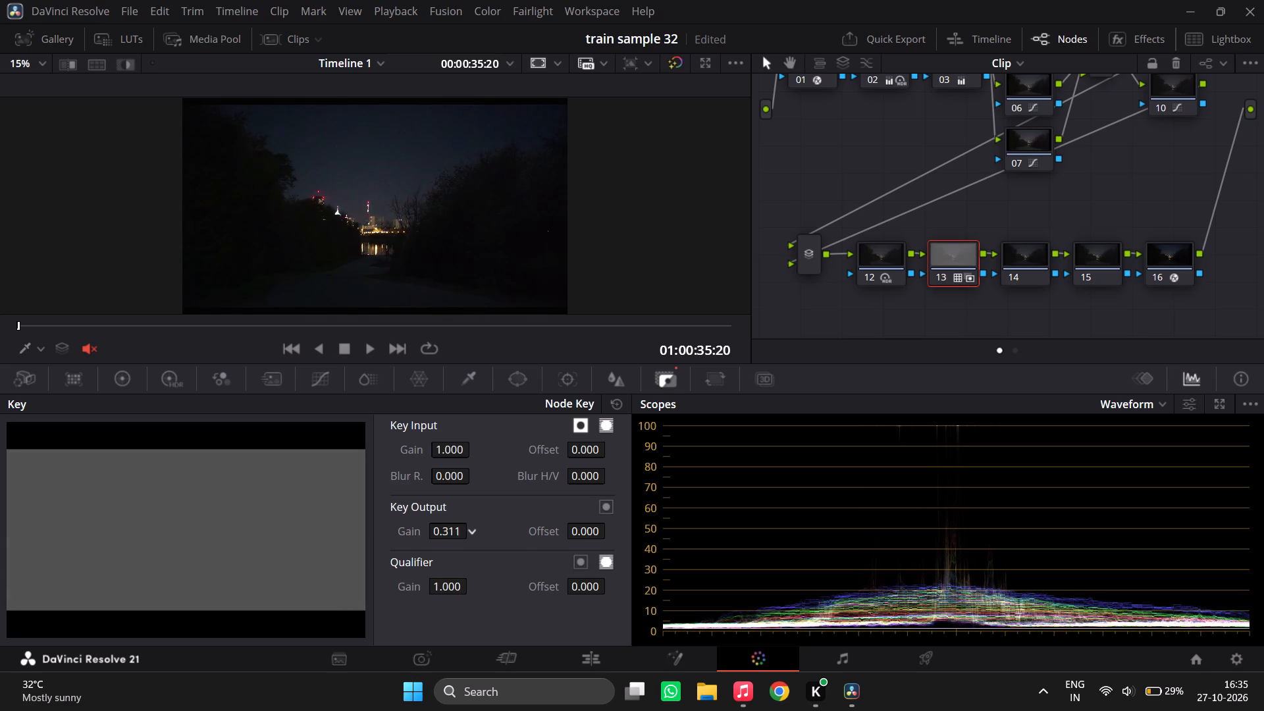
drag(522, 322, 515, 323)
Compare the image with node 13 off and on, in the viewer and full screen.
key(ctrl+d)
key(ctrl+d)
key(ctrl+f)
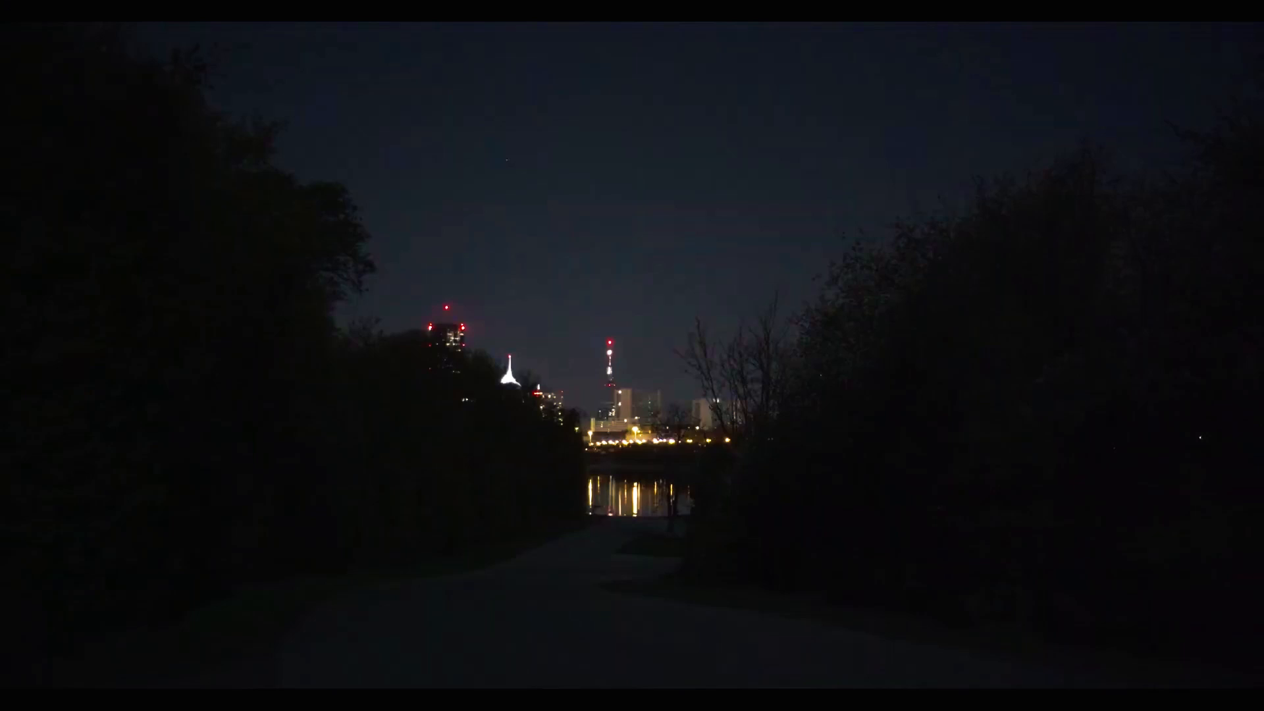
key(ctrl+d)
key(ctrl+d)
key(Escape)
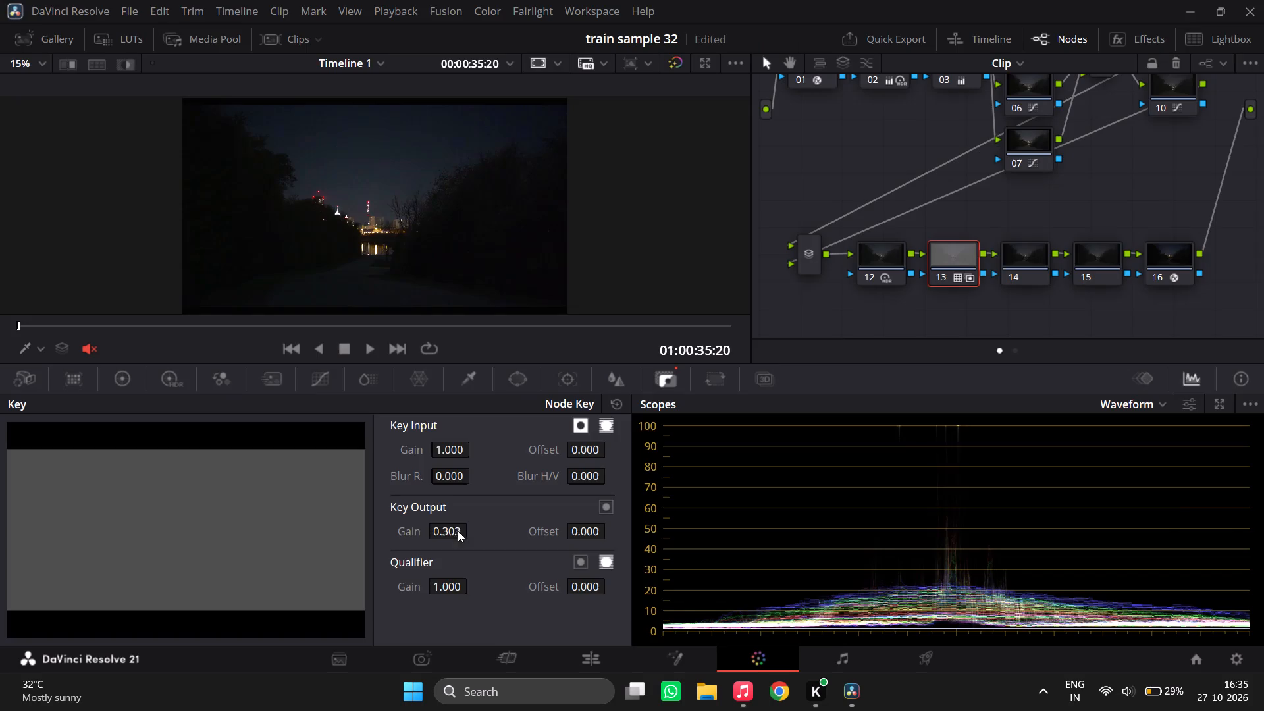
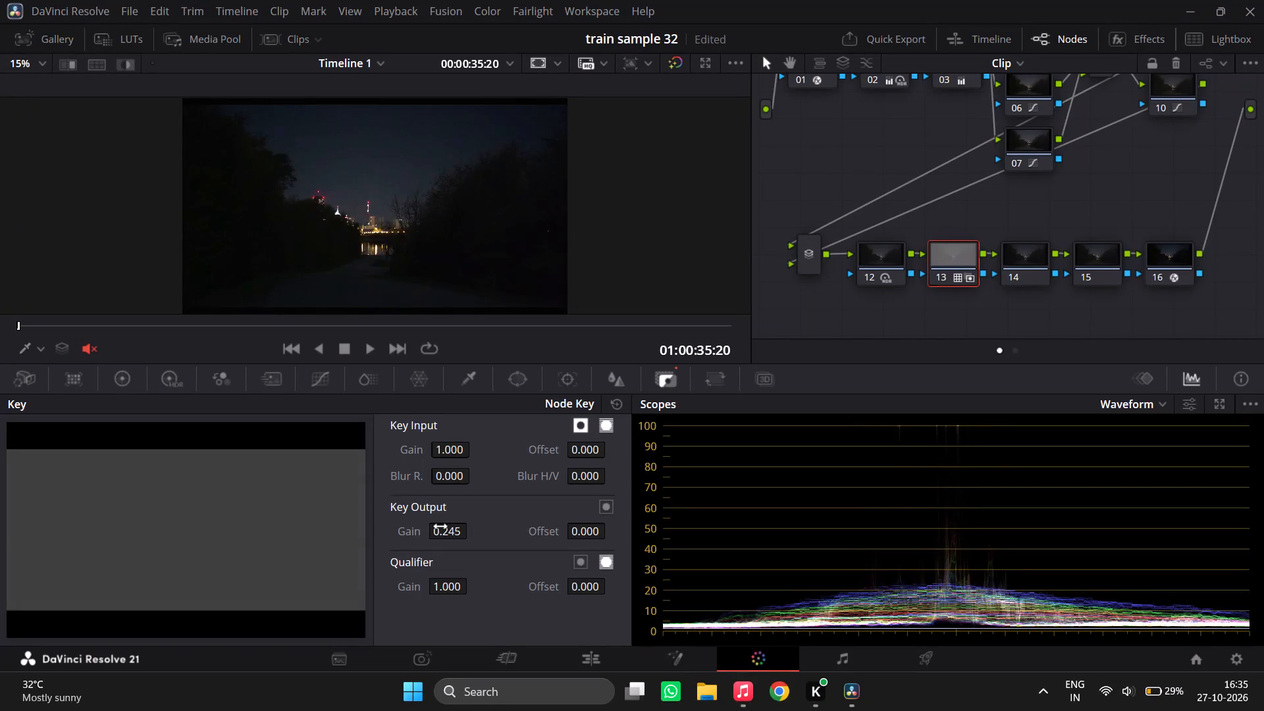
Compare the image with node 13 off and on, in the viewer and full screen.
key(ctrl+d)
key(ctrl+d)
key(ctrl+f)
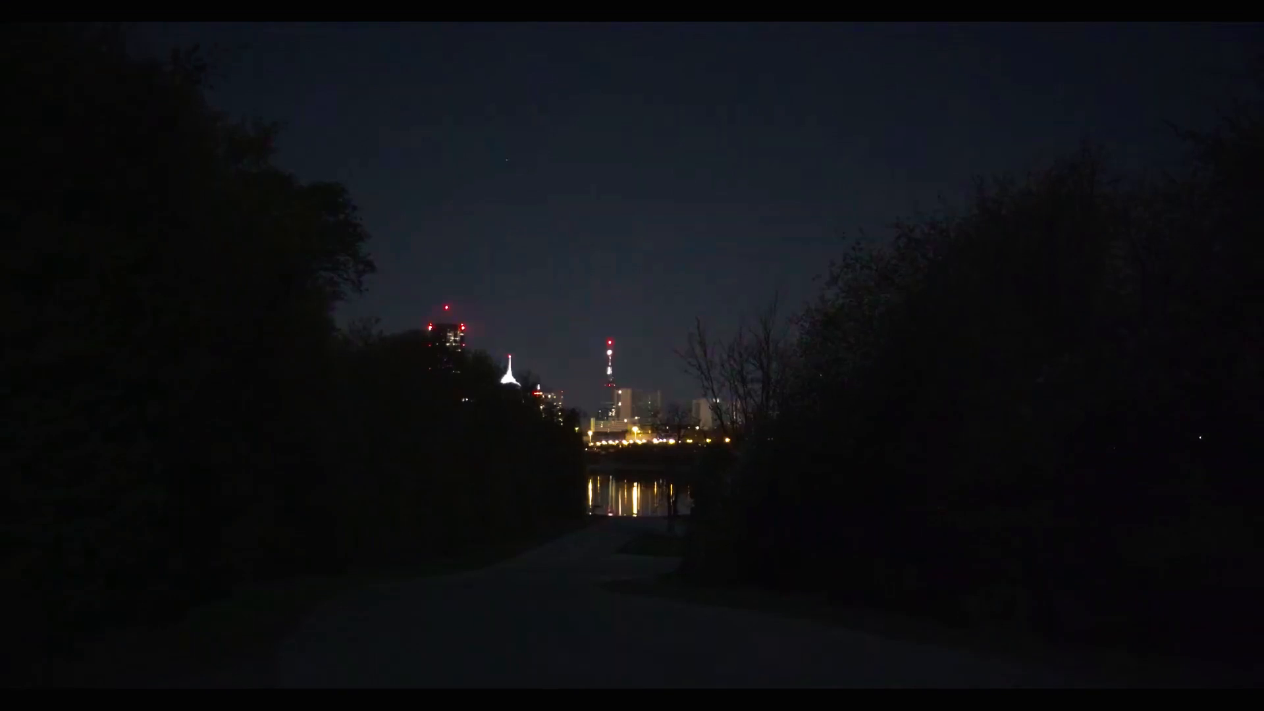
key(ctrl+d)
key(ctrl+d)
key(Escape)
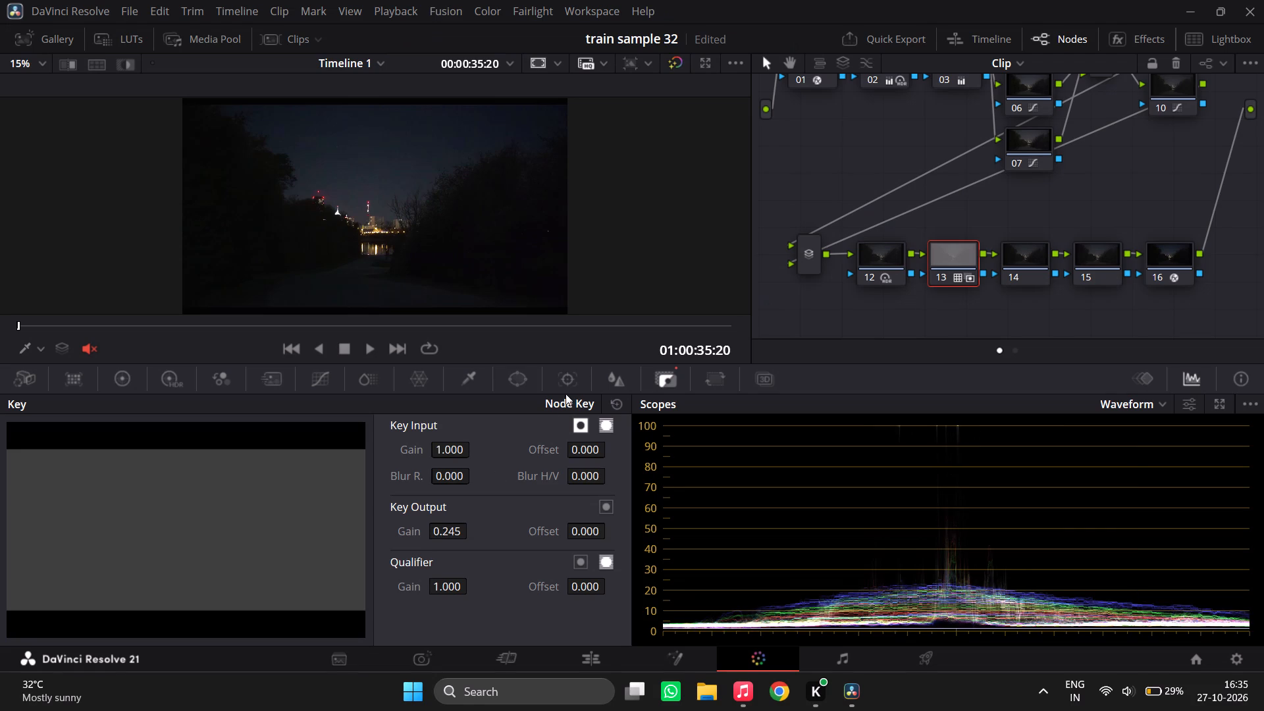
Lower node 14's ColorSlice Red saturation to 0.37 and compare the node off and on.
click(1040, 251)
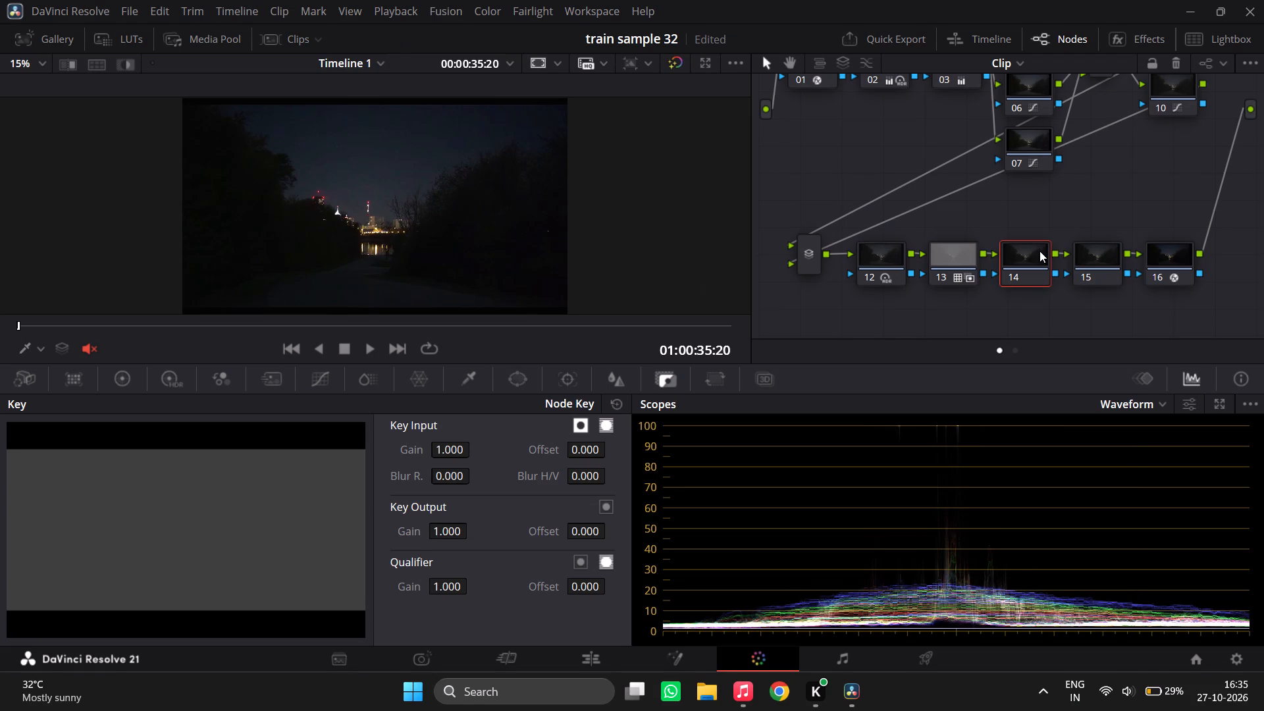
click(144, 377)
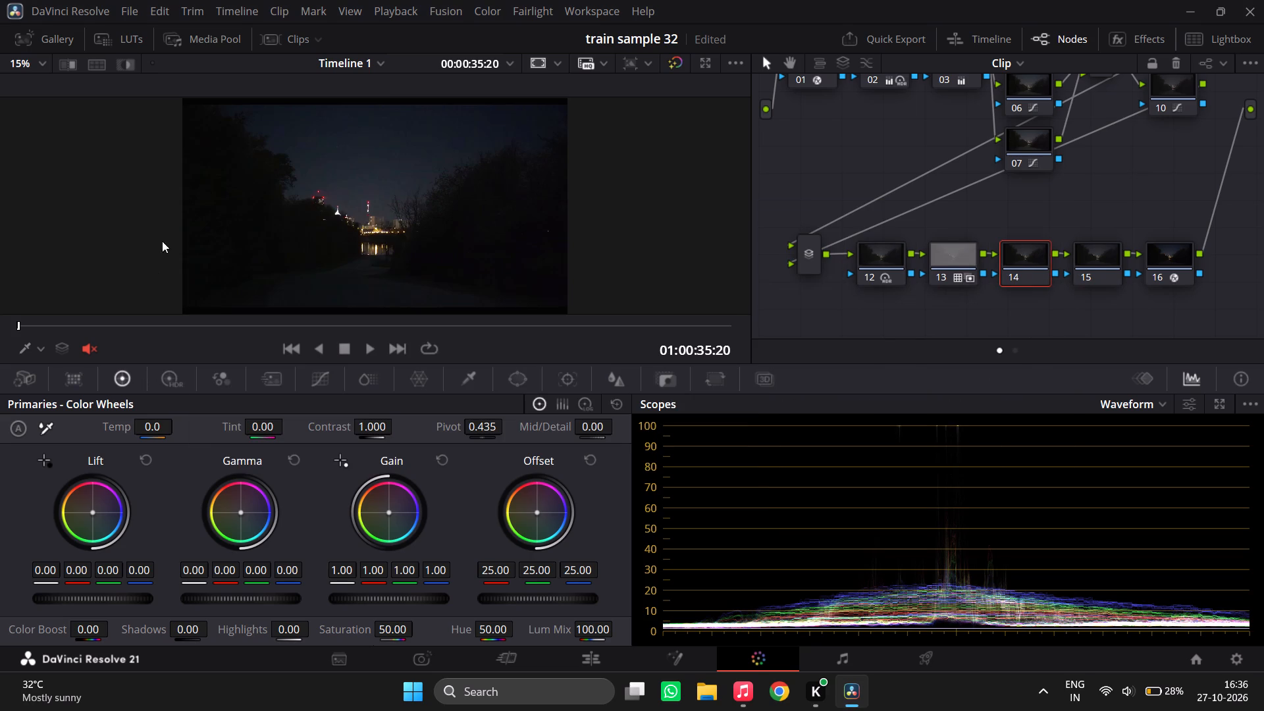
scroll(363, 193, right, 3)
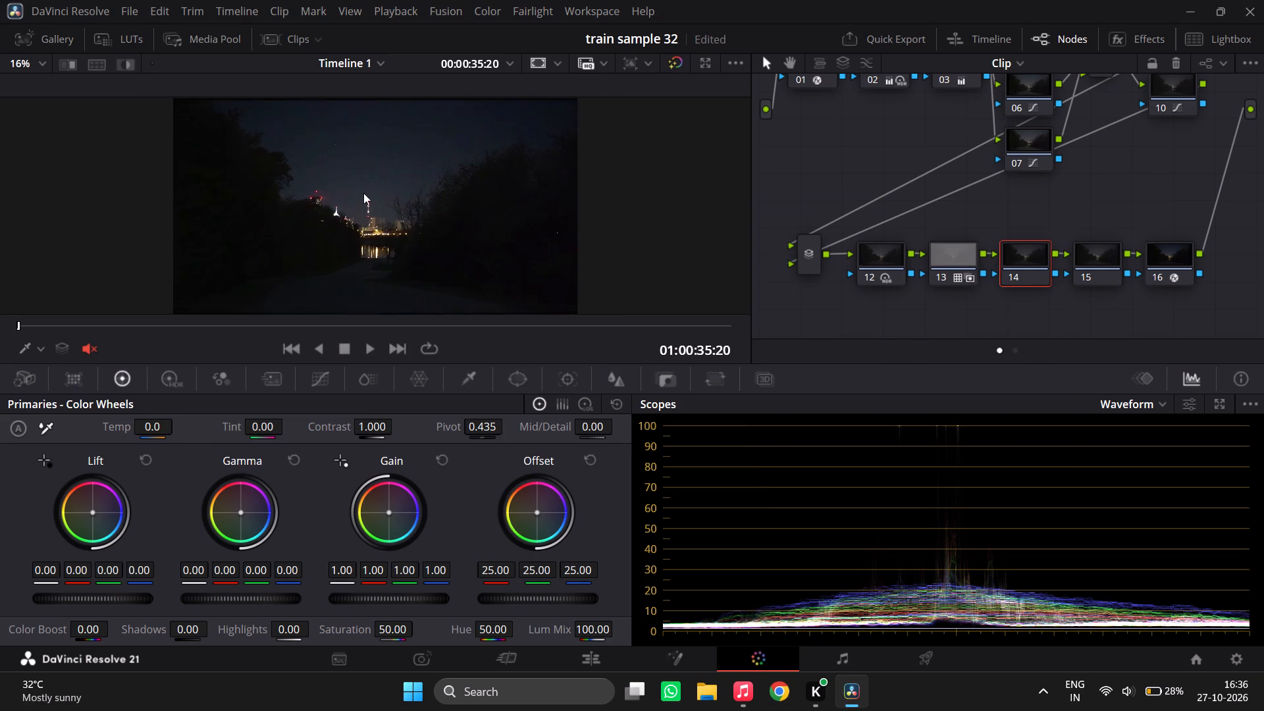
scroll(363, 193, right, 3)
scroll(363, 193, left, 2)
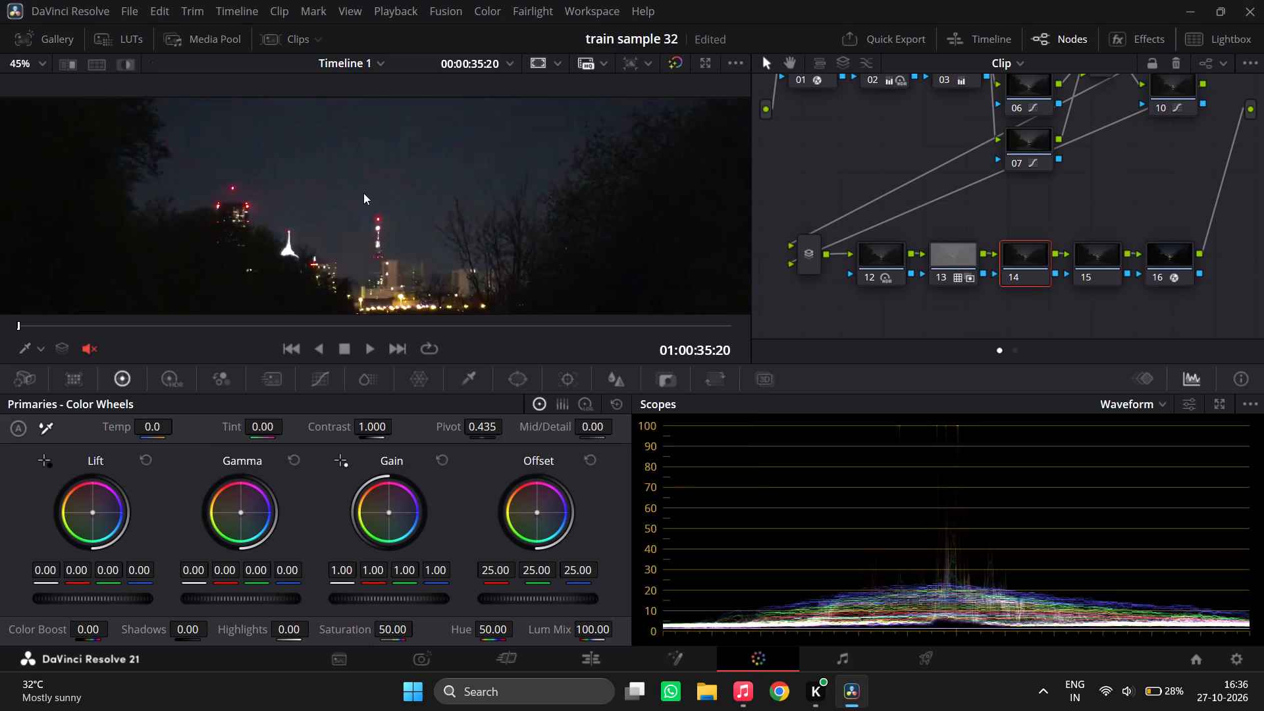
click(342, 369)
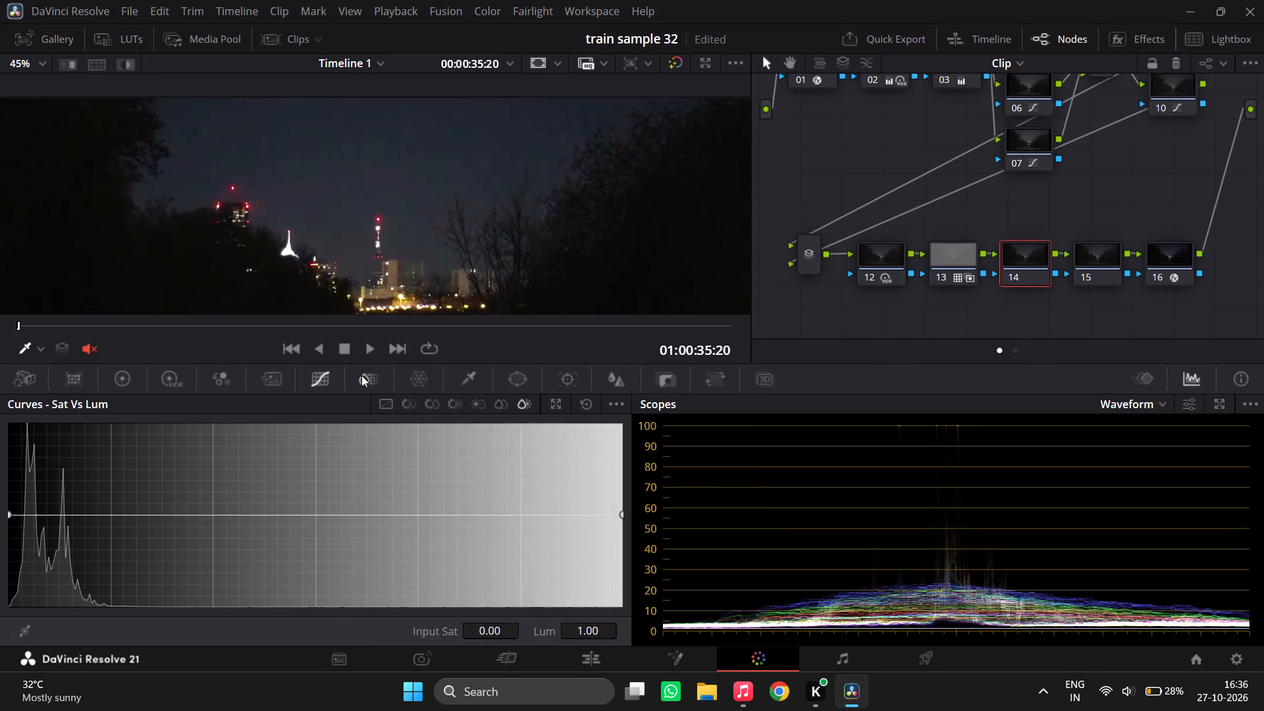
click(361, 375)
scroll(66, 605, down, 6)
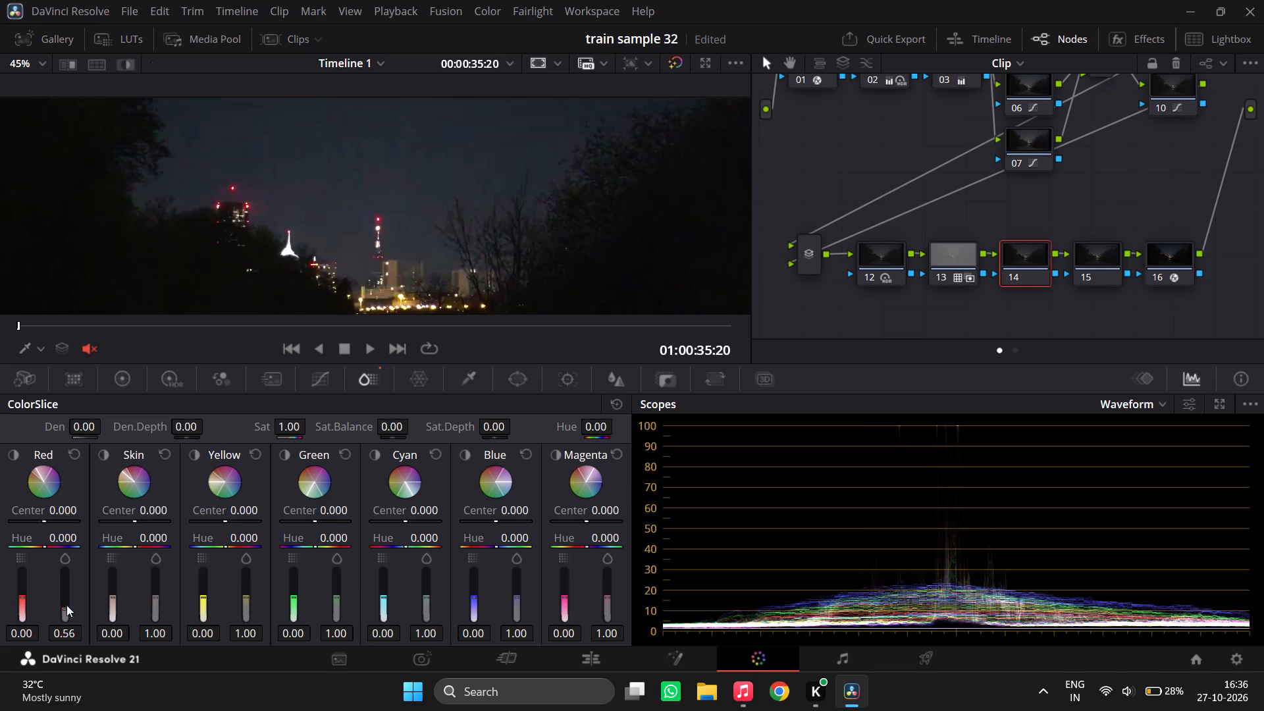
scroll(66, 605, down, 2)
scroll(66, 605, up, 4)
key(z)
scroll(66, 605, down, 1)
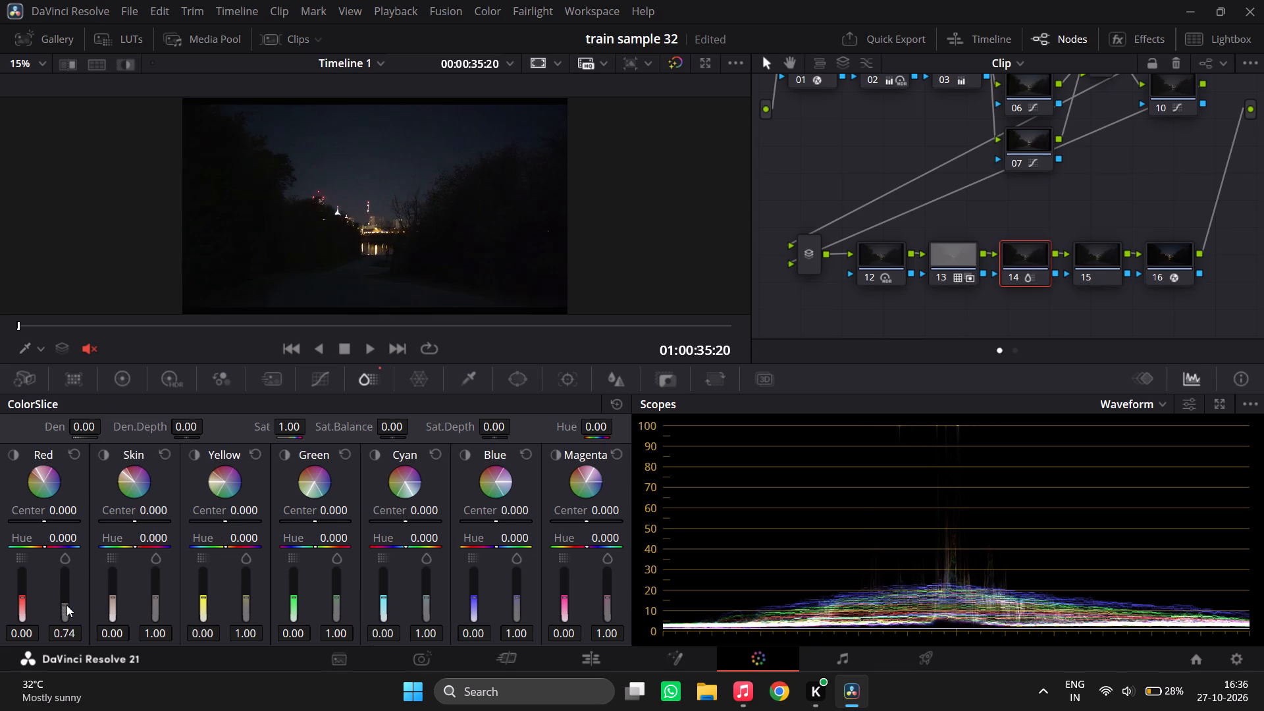
scroll(66, 605, down, 1)
scroll(66, 605, up, 1)
scroll(66, 605, down, 1)
key(ctrl+d)
key(ctrl+d)
Set node 15's blue Gain to 0.99 in the primaries color wheels.
click(1112, 250)
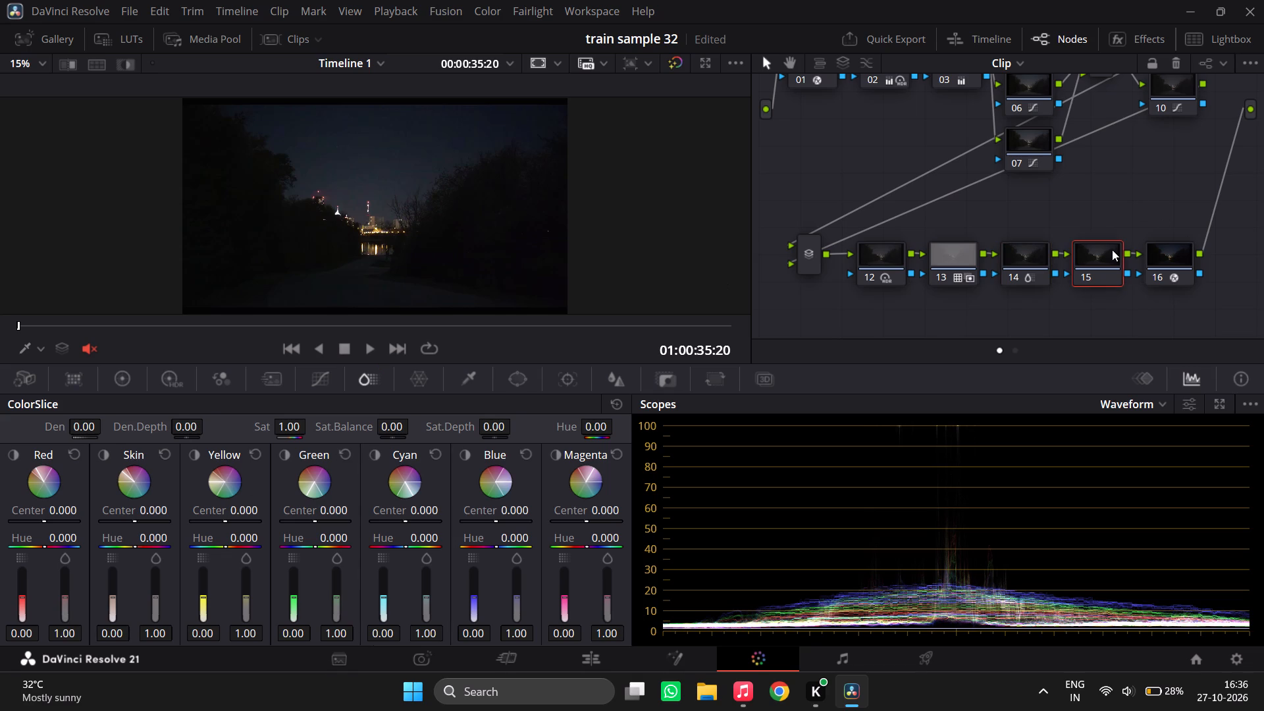
key(z)
click(129, 367)
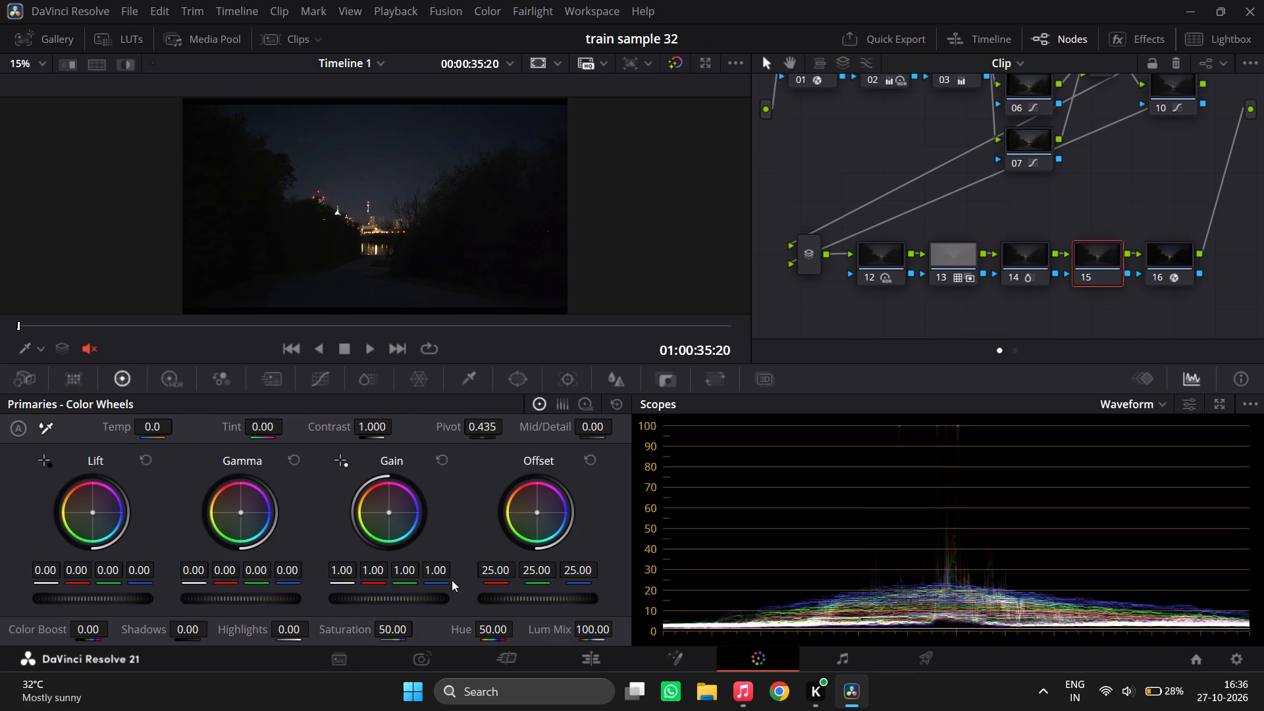
drag(438, 572, 426, 573)
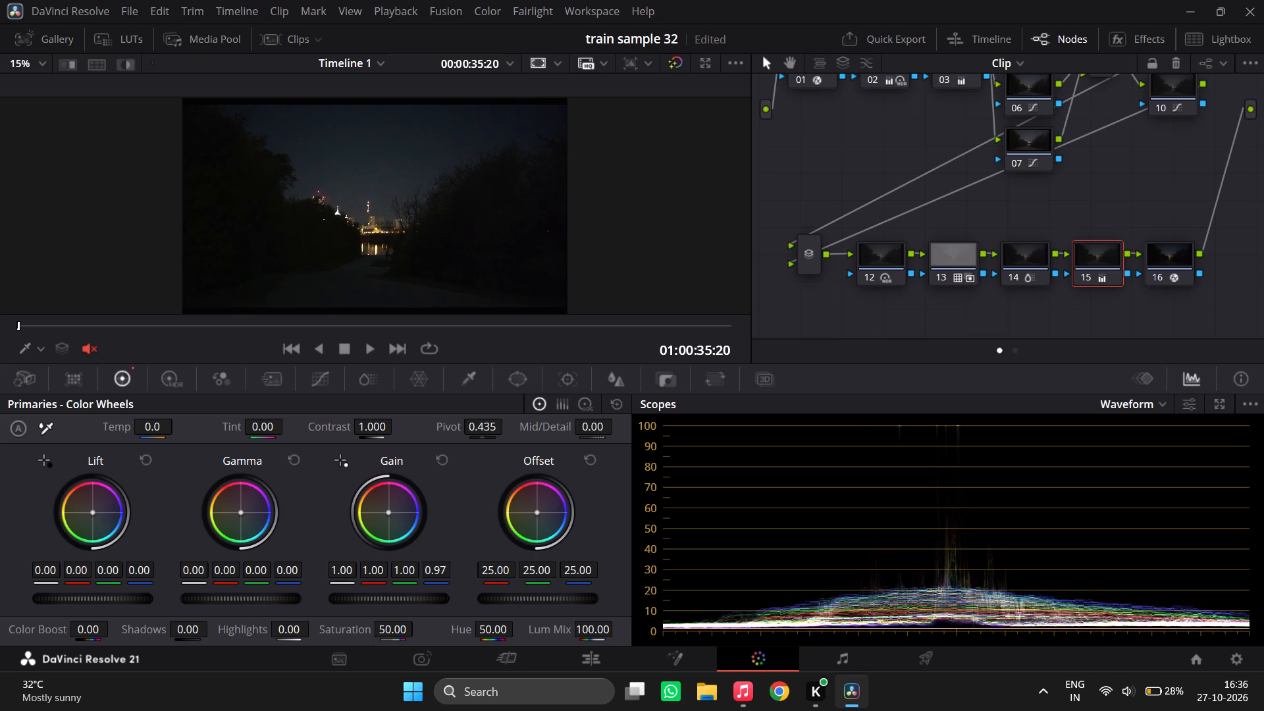
drag(426, 573, 432, 573)
Compare the full-screen image with node 15 off and on.
key(ctrl+f)
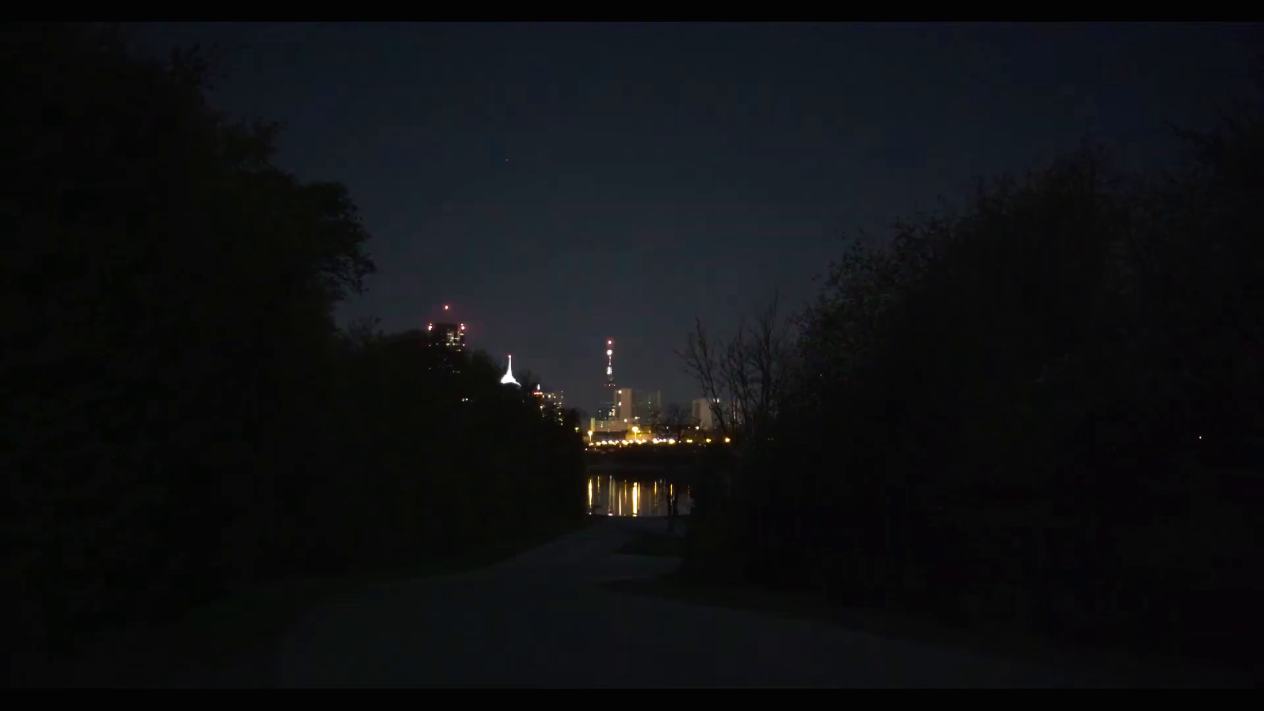
key(ctrl+d)
key(ctrl+d)
key(ctrl+d)
key(ctrl+d)
key(Escape)
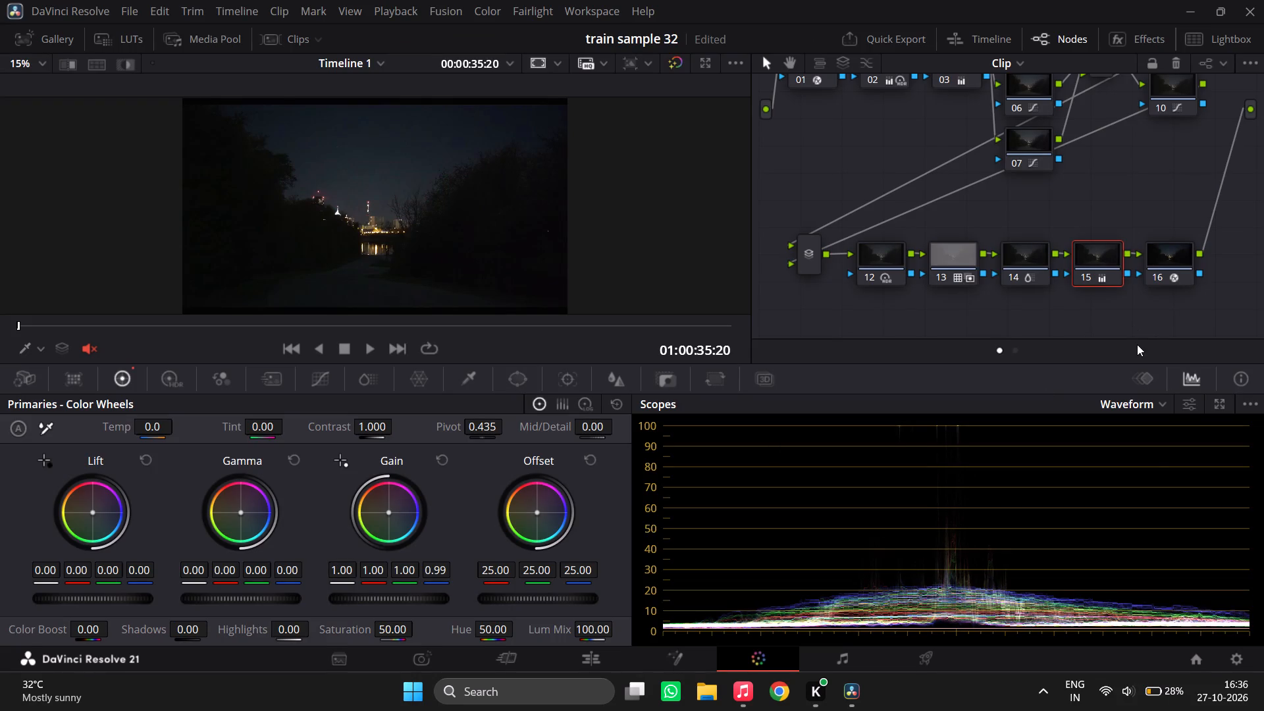
Change the scope display to Vectorscope.
click(1147, 406)
click(1153, 453)
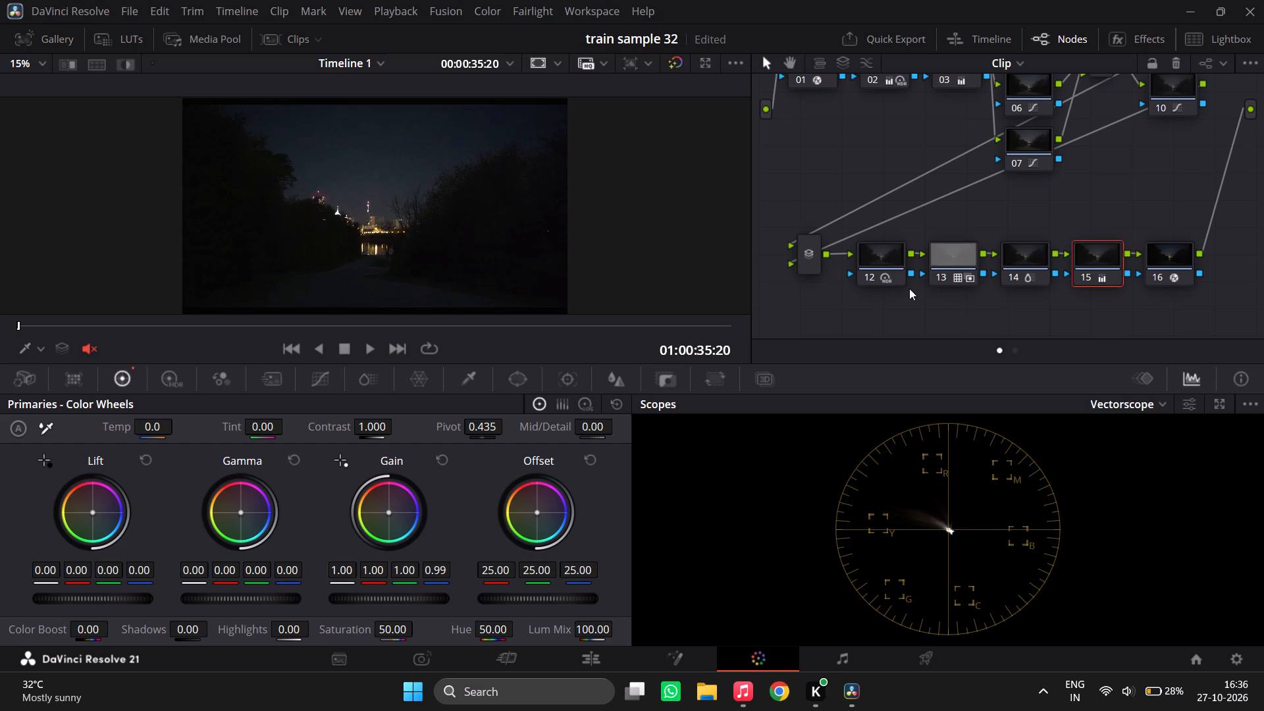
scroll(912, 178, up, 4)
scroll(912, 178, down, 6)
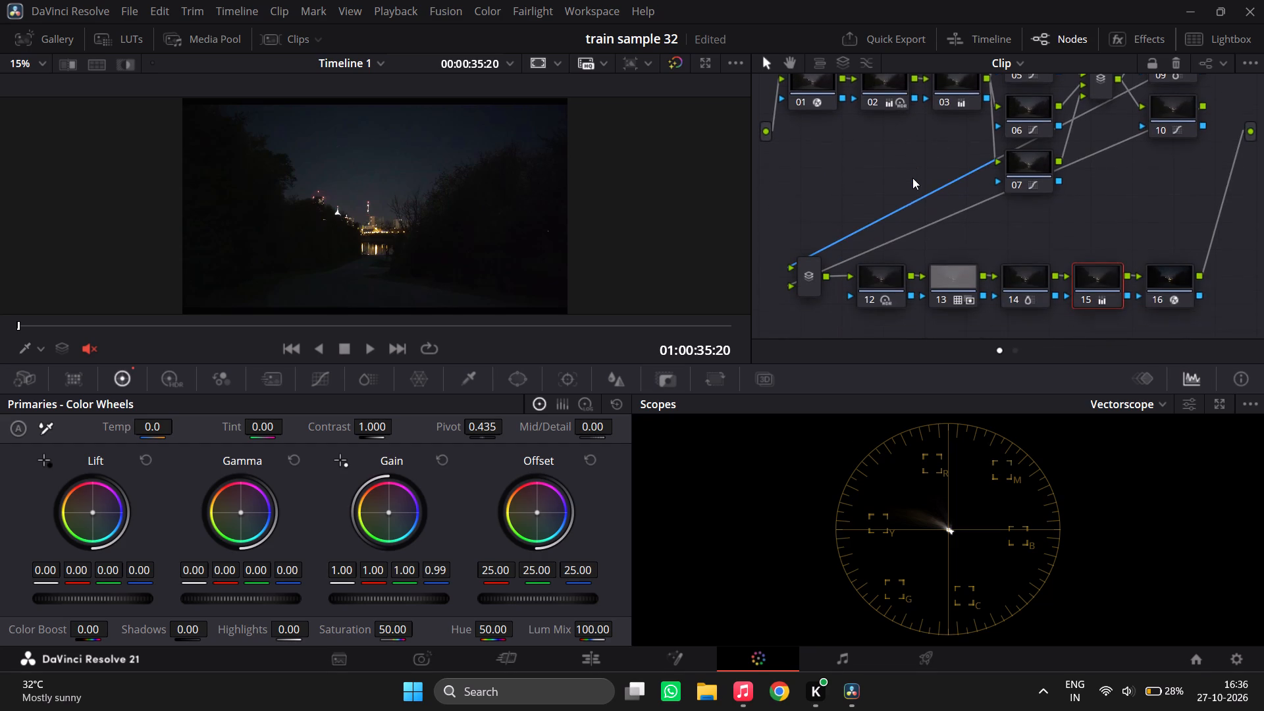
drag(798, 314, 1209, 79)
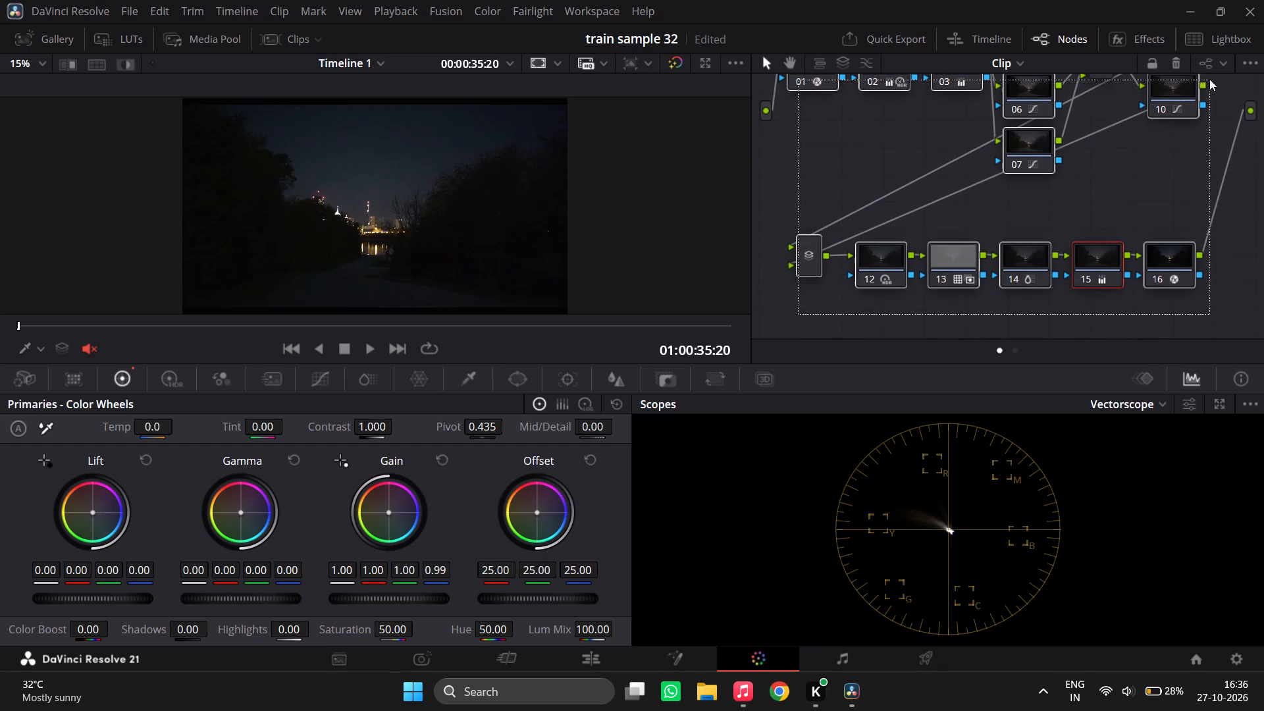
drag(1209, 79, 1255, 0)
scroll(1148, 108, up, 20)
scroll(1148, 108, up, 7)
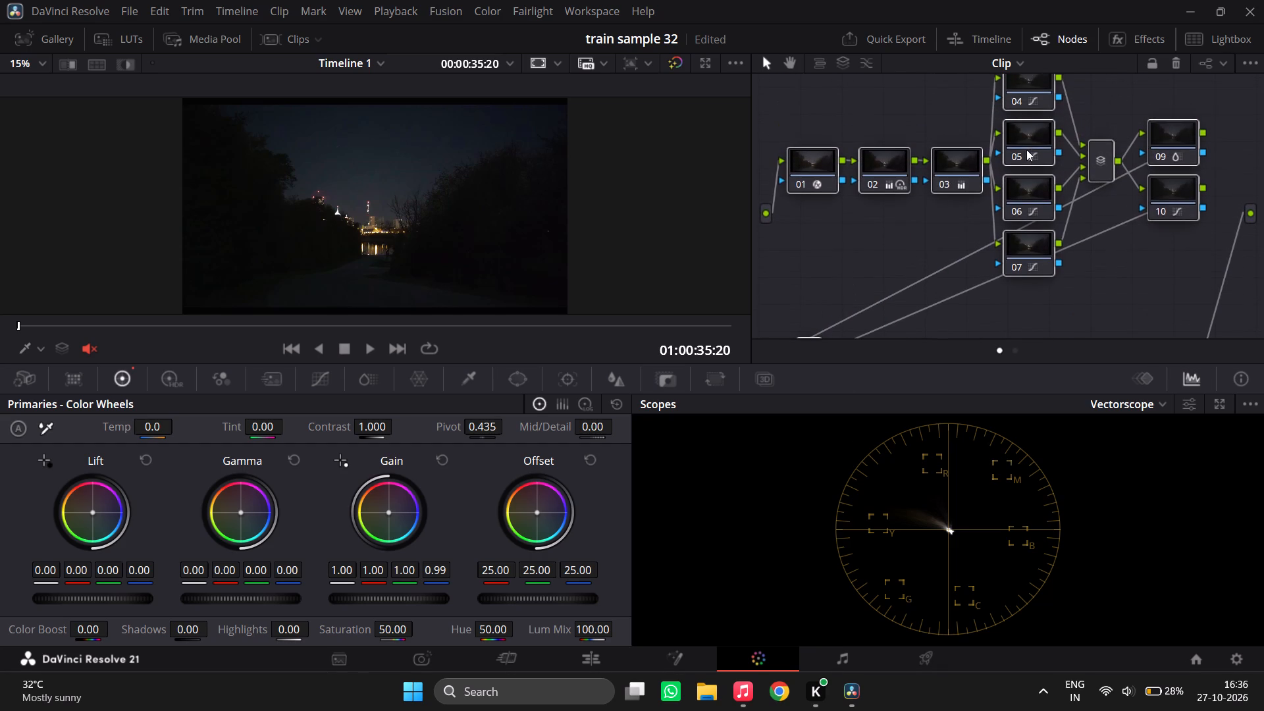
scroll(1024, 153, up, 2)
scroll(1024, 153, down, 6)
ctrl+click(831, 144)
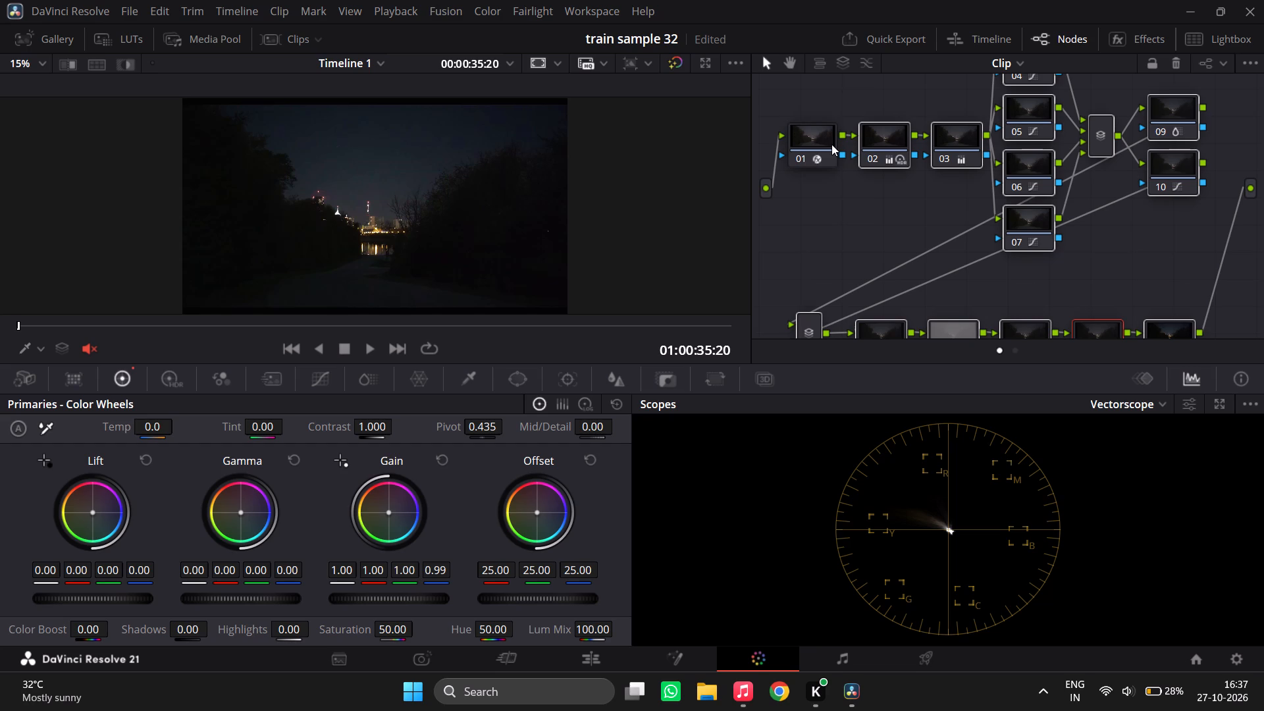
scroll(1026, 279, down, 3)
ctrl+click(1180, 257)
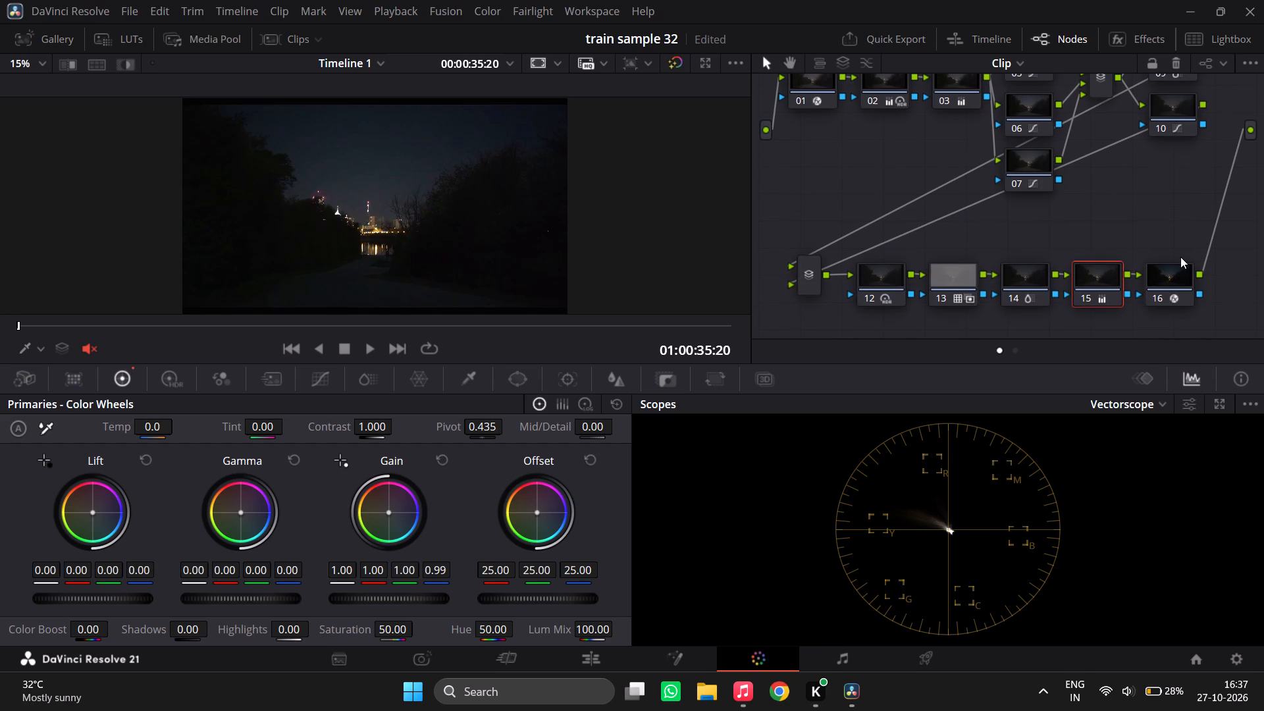
Select all nodes except 01 and 16 and toggle them off and on to compare the image before and after the grade.
drag(781, 321, 1263, 191)
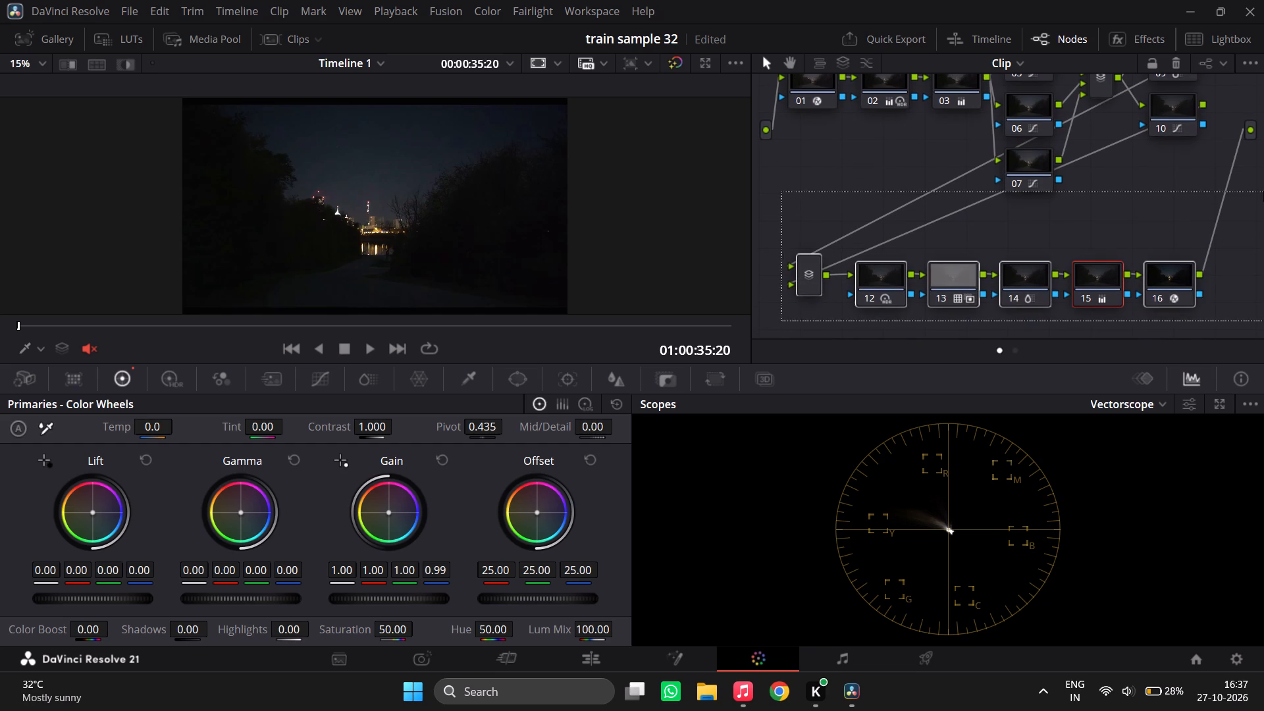
drag(1263, 191, 1219, 0)
scroll(1145, 161, up, 6)
scroll(1145, 161, down, 5)
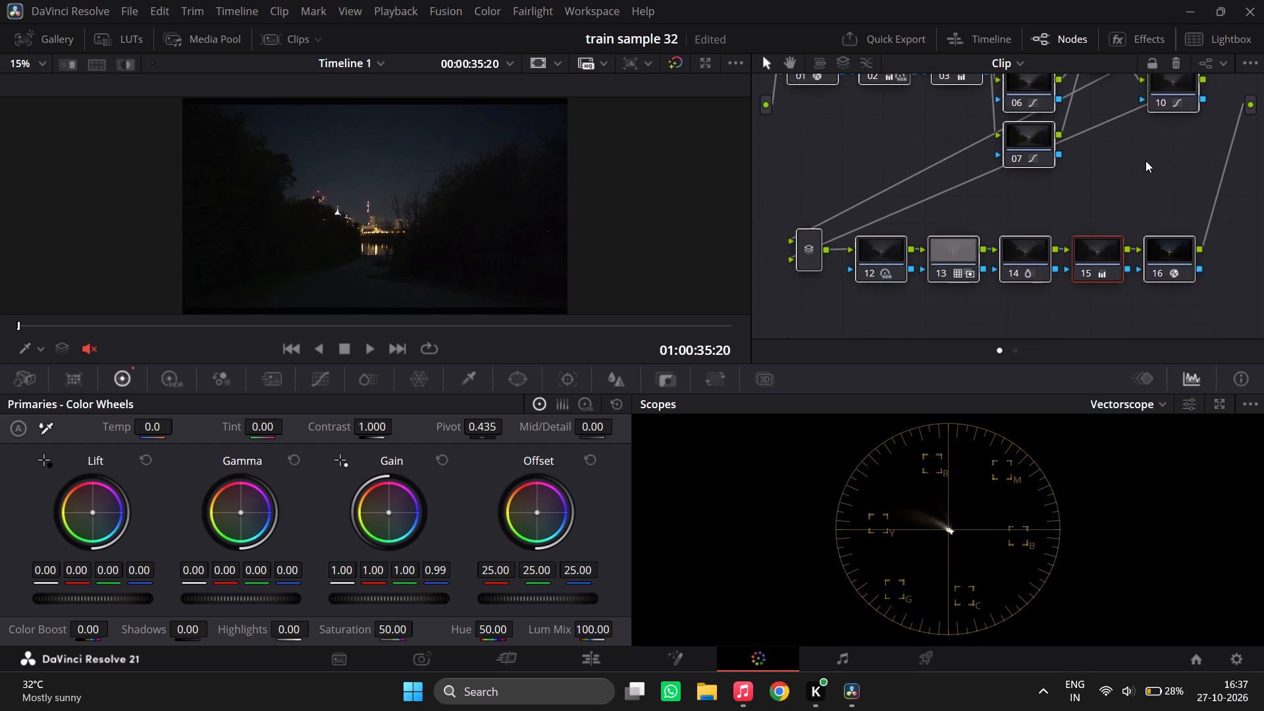
ctrl+click(1172, 215)
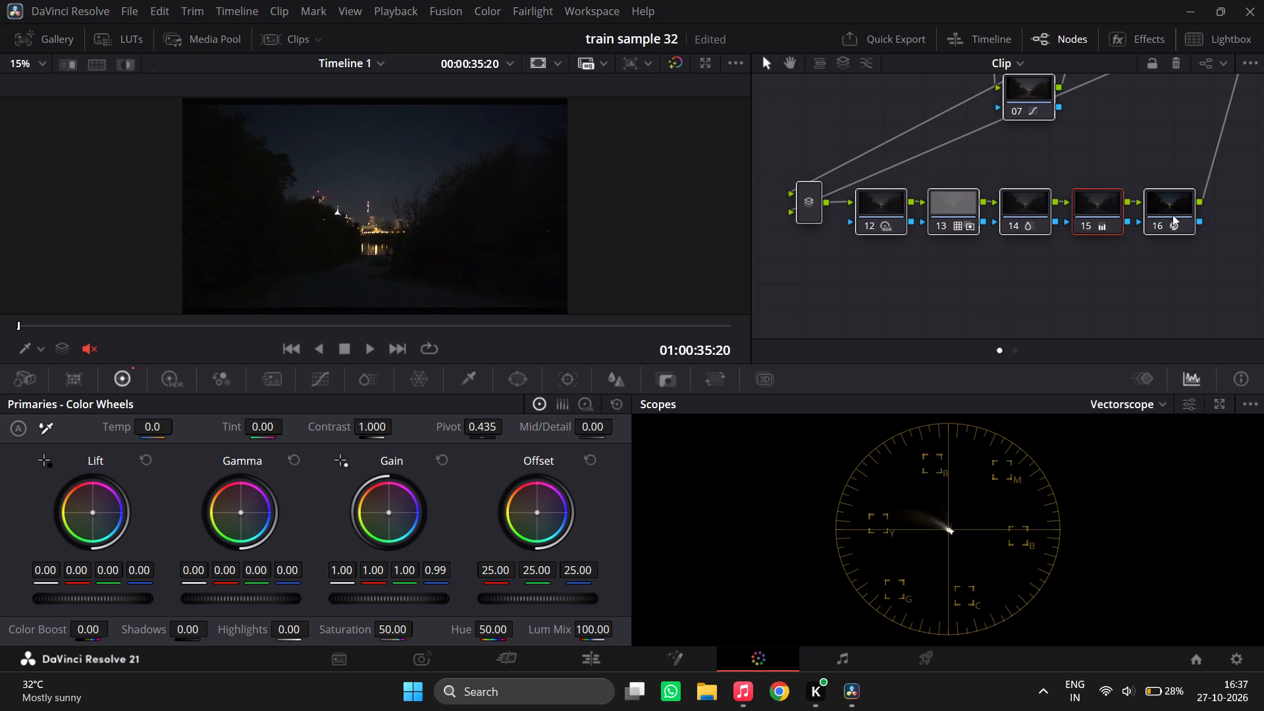
scroll(1122, 199, up, 10)
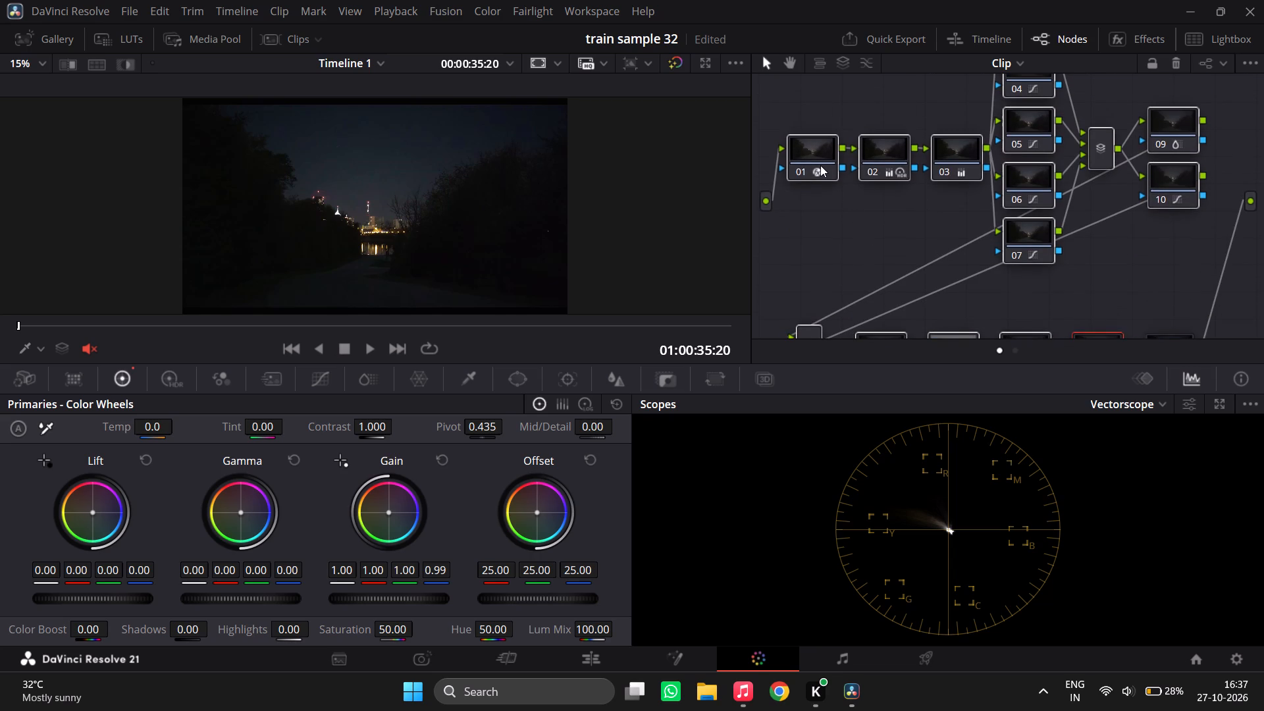
ctrl+click(820, 165)
key(ctrl+d)
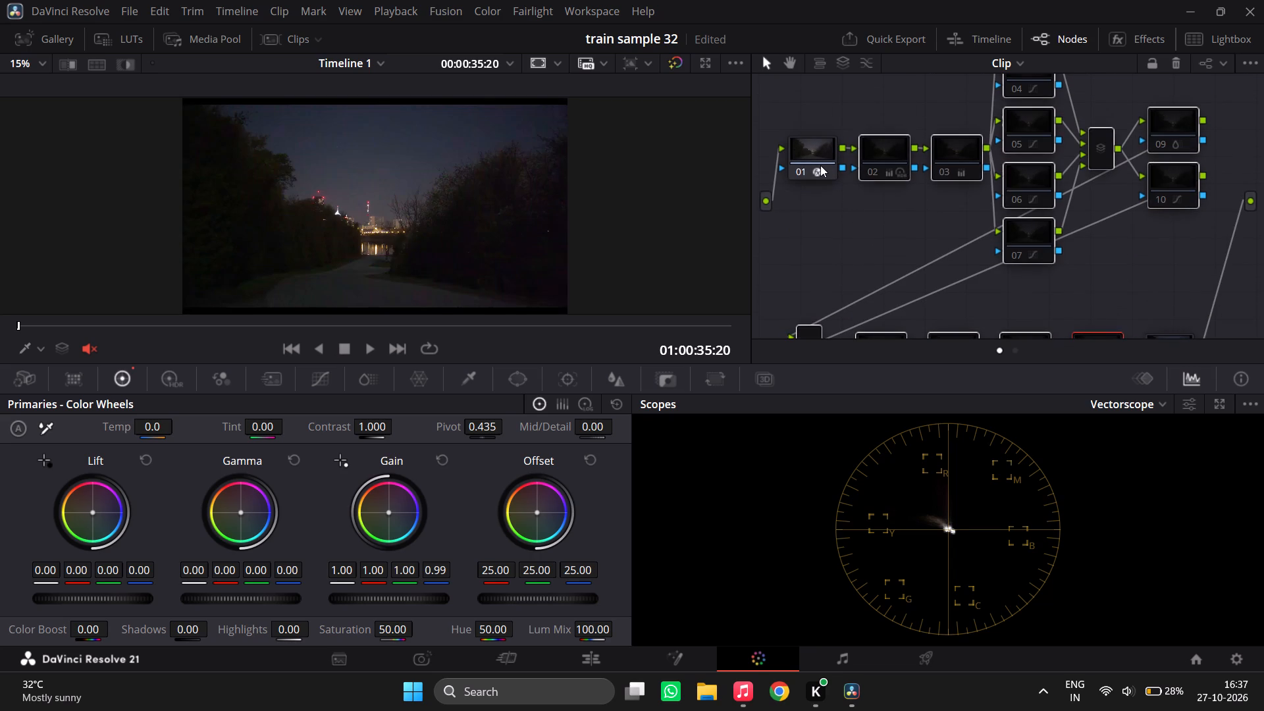
key(ctrl+d)
key(ctrl+d)
key(ctrl+d)
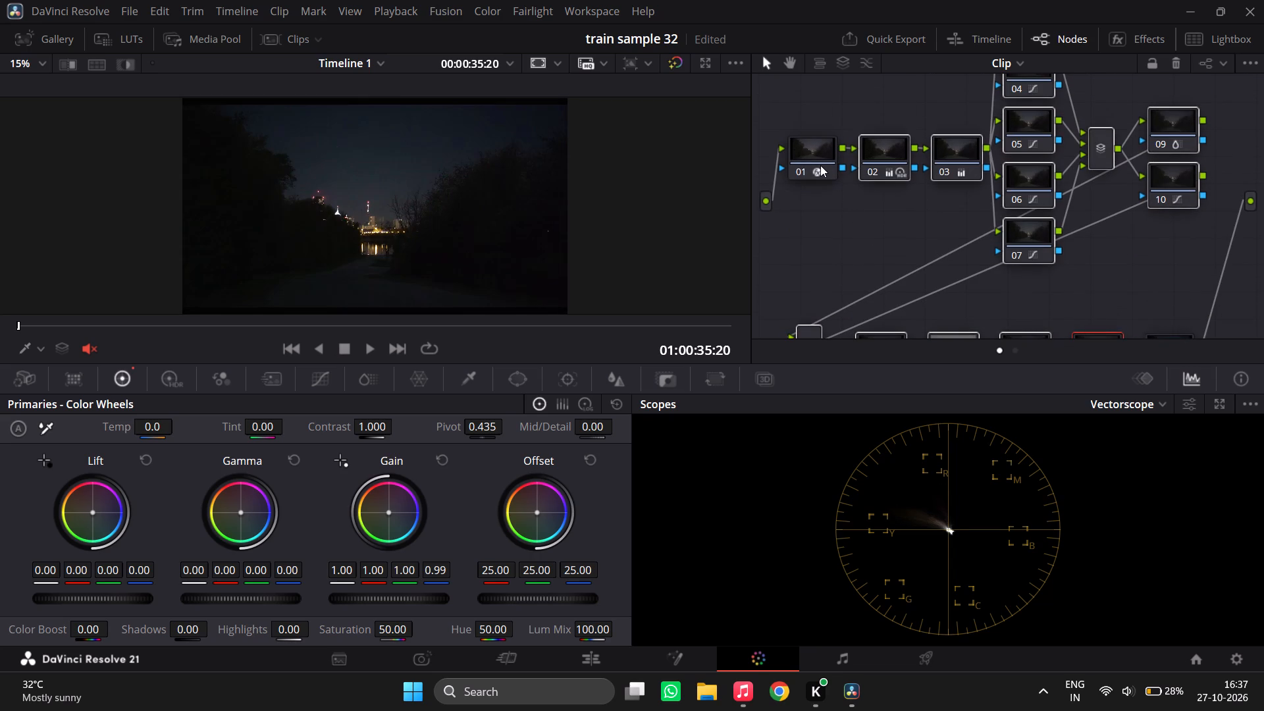
key(ctrl+d)
key(ctrl+d)
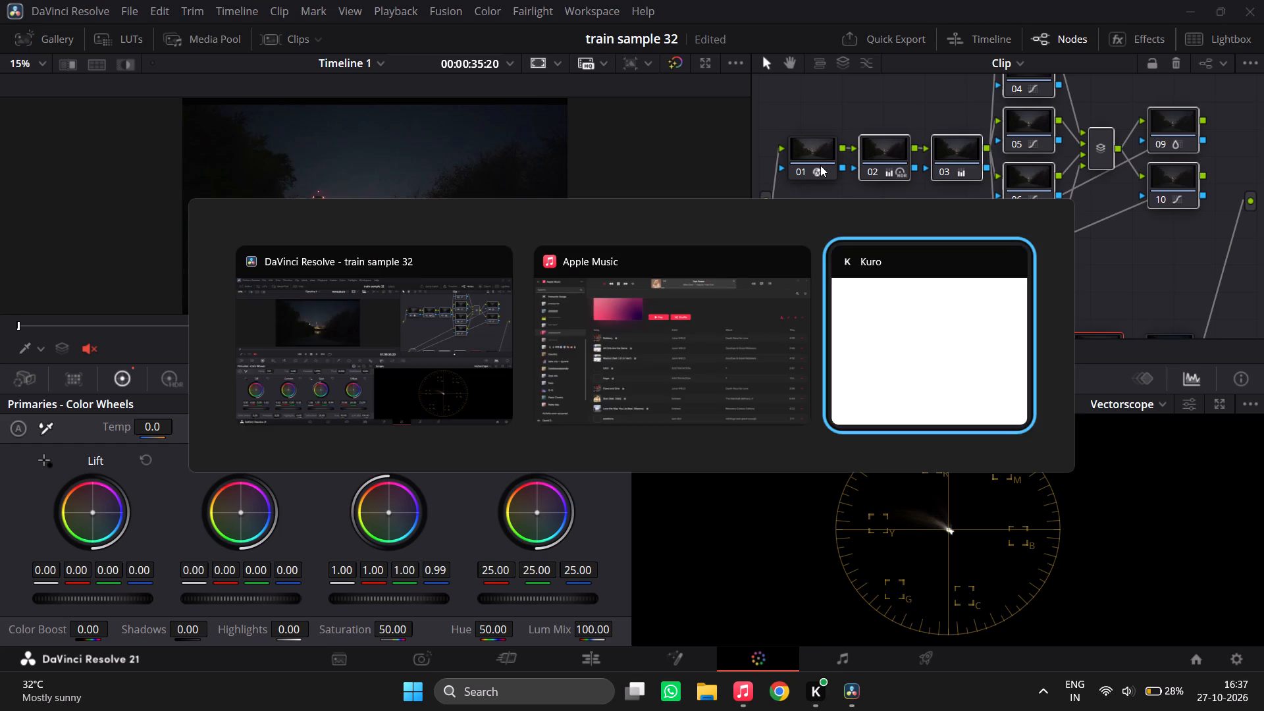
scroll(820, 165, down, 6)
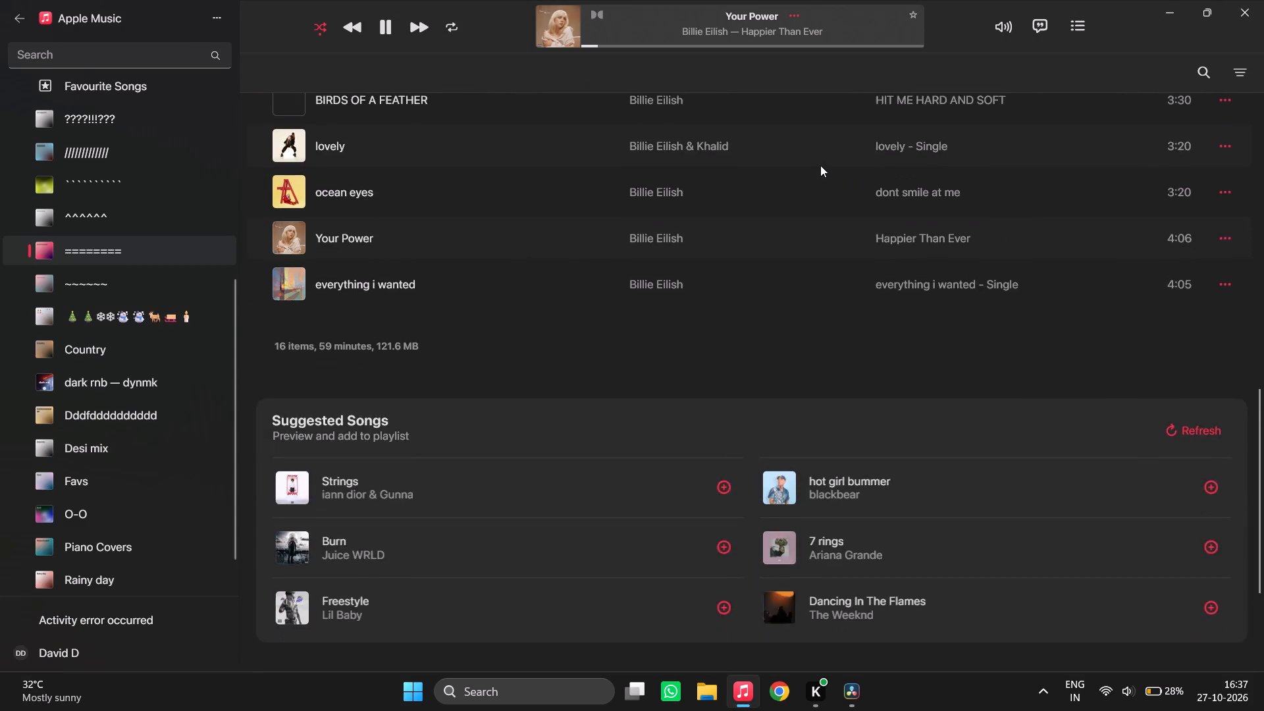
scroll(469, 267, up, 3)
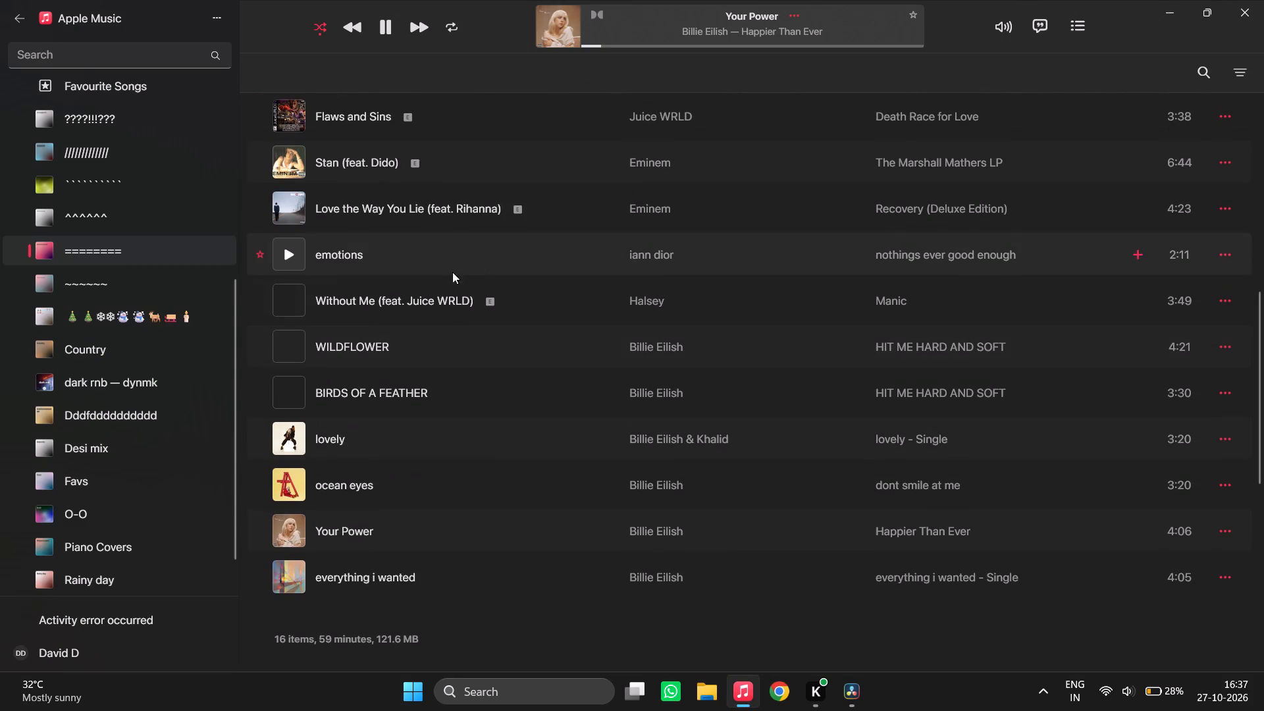
Play "Without Me (feat. Juice WRLD)" in Apple Music and return to DaVinci Resolve.
click(292, 302)
key(alt+Tab)
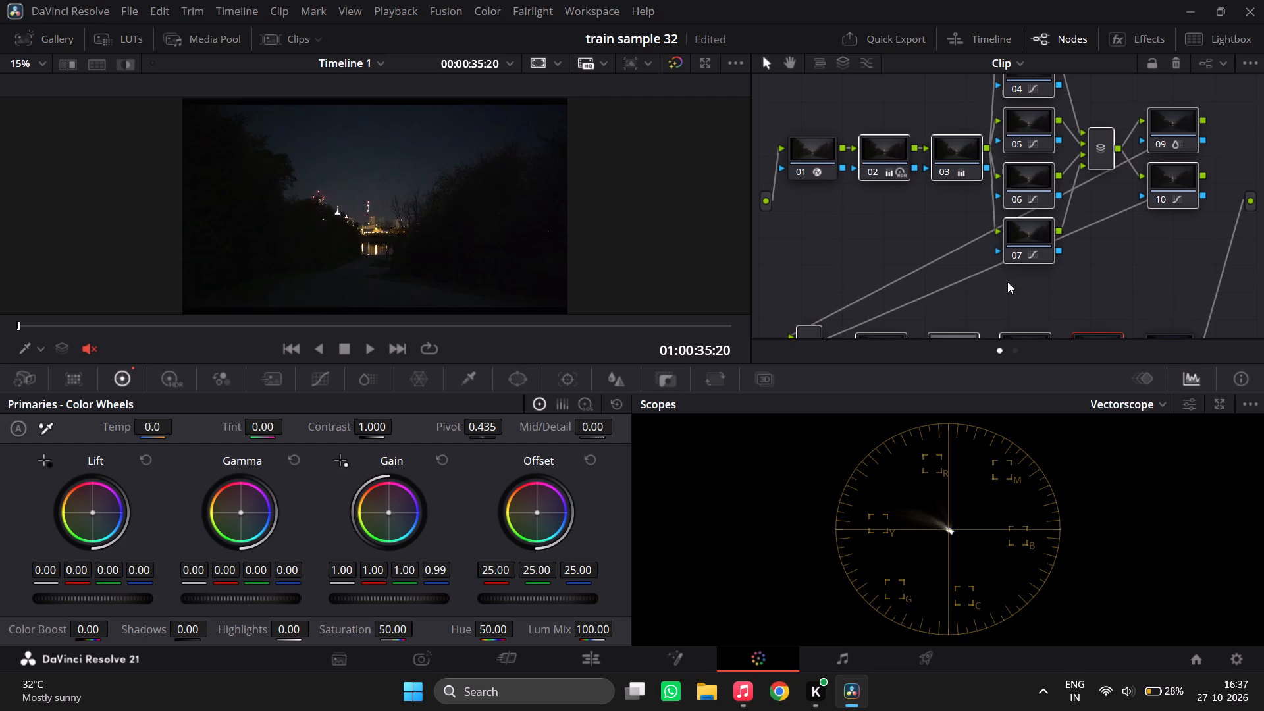
Deselect the nodes and step back and forth through the timeline's clips to compare their grades, ending on the tree-trunk clip at 00:00:40:08.
click(918, 209)
scroll(841, 294, down, 3)
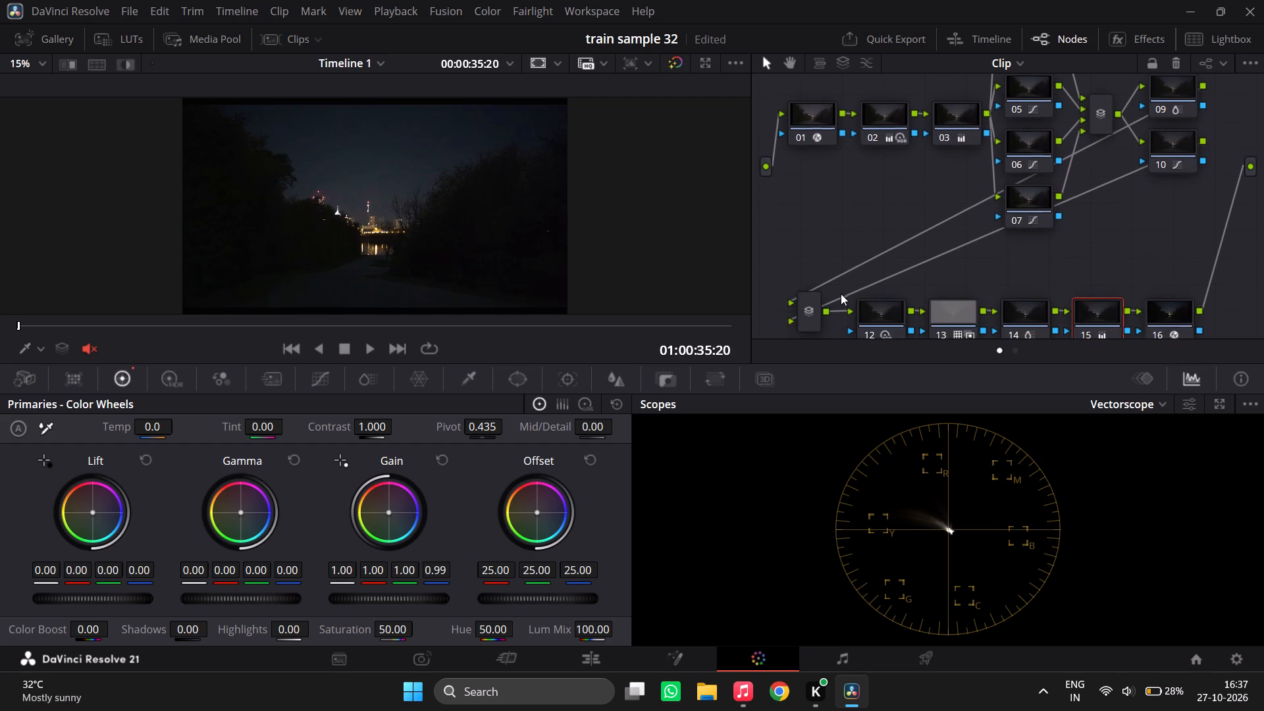
scroll(841, 294, down, 3)
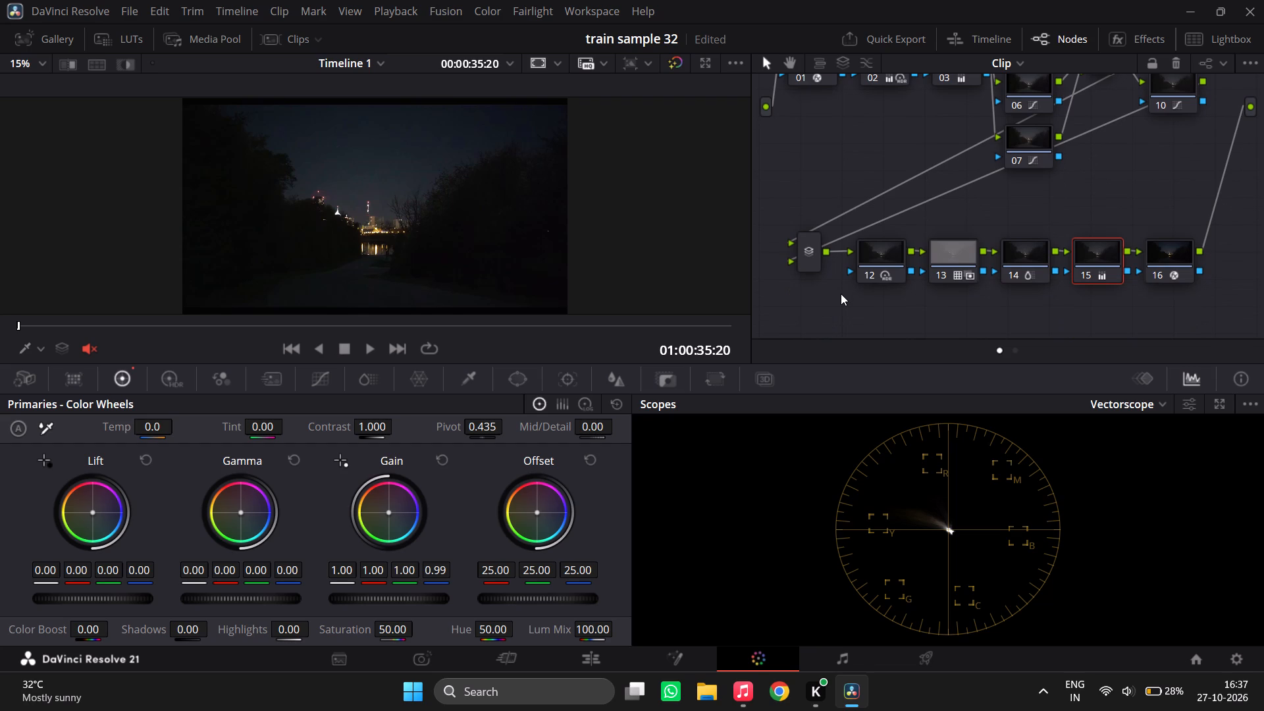
key(Up)
key(Up)
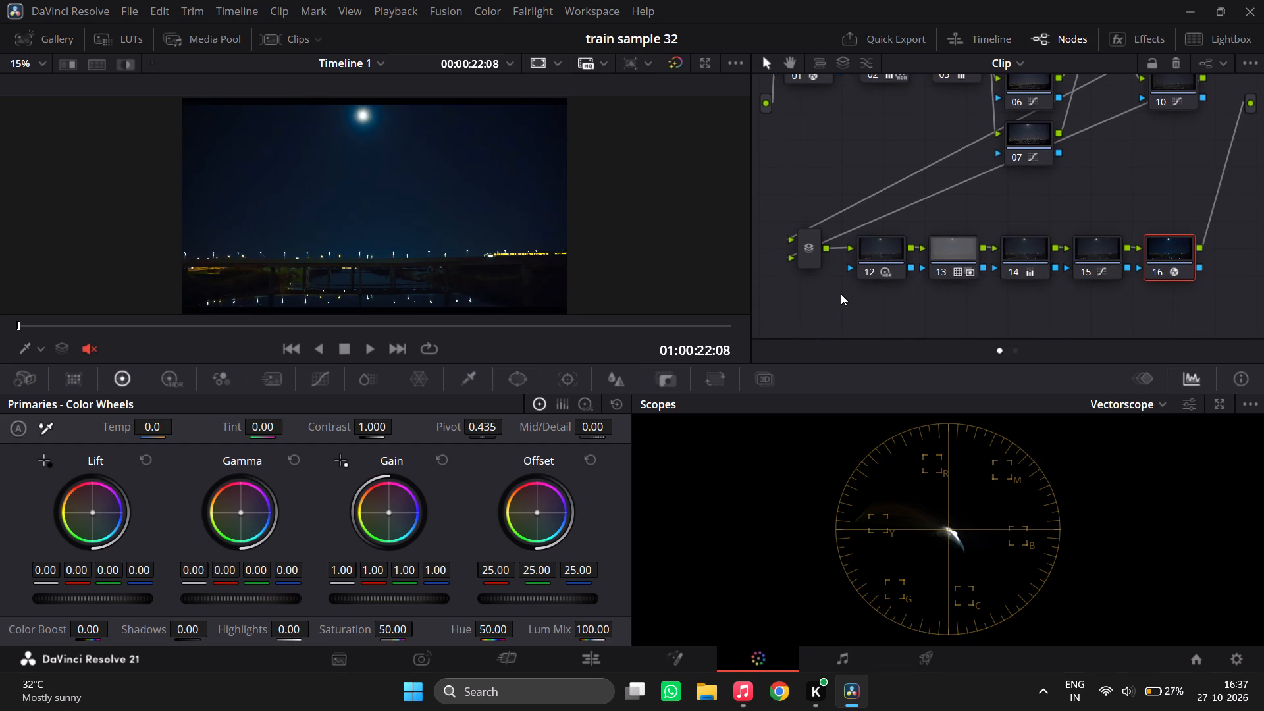
key(Down)
key(Down)
key(Up)
key(Up)
key(Up)
key(Down)
key(Down)
key(Down)
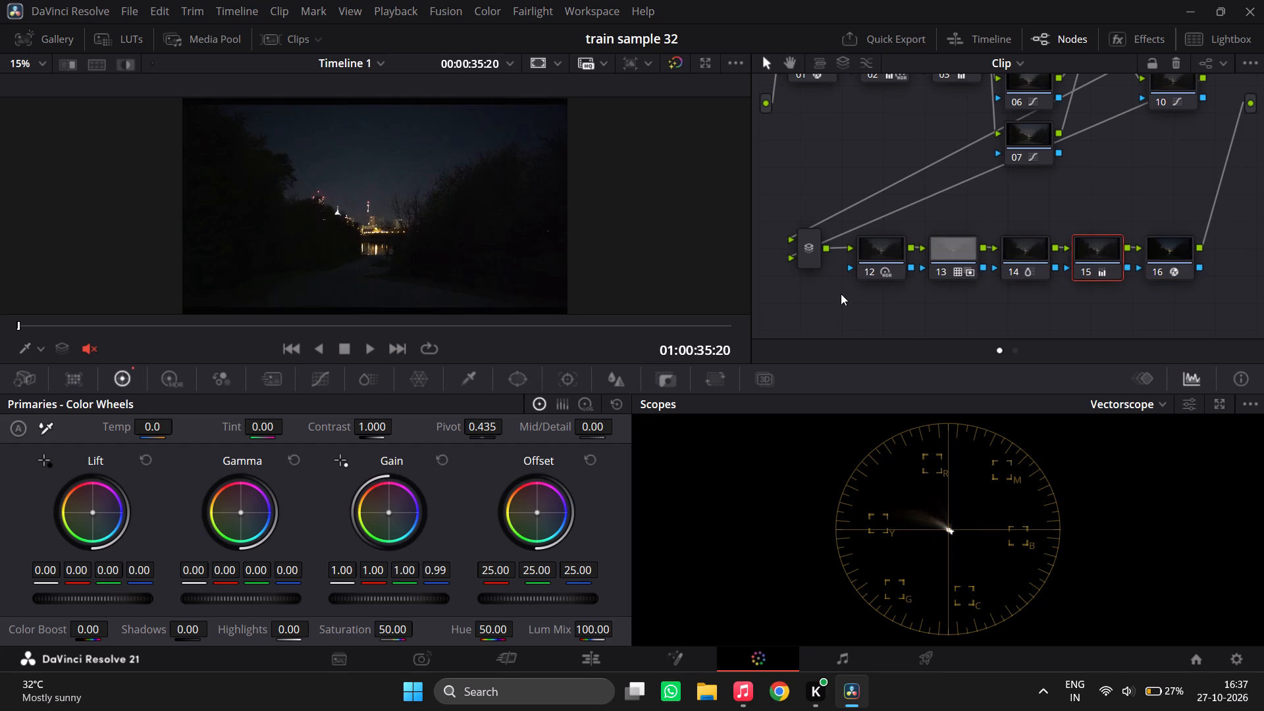
key(Down)
key(Up)
key(Up)
key(Up)
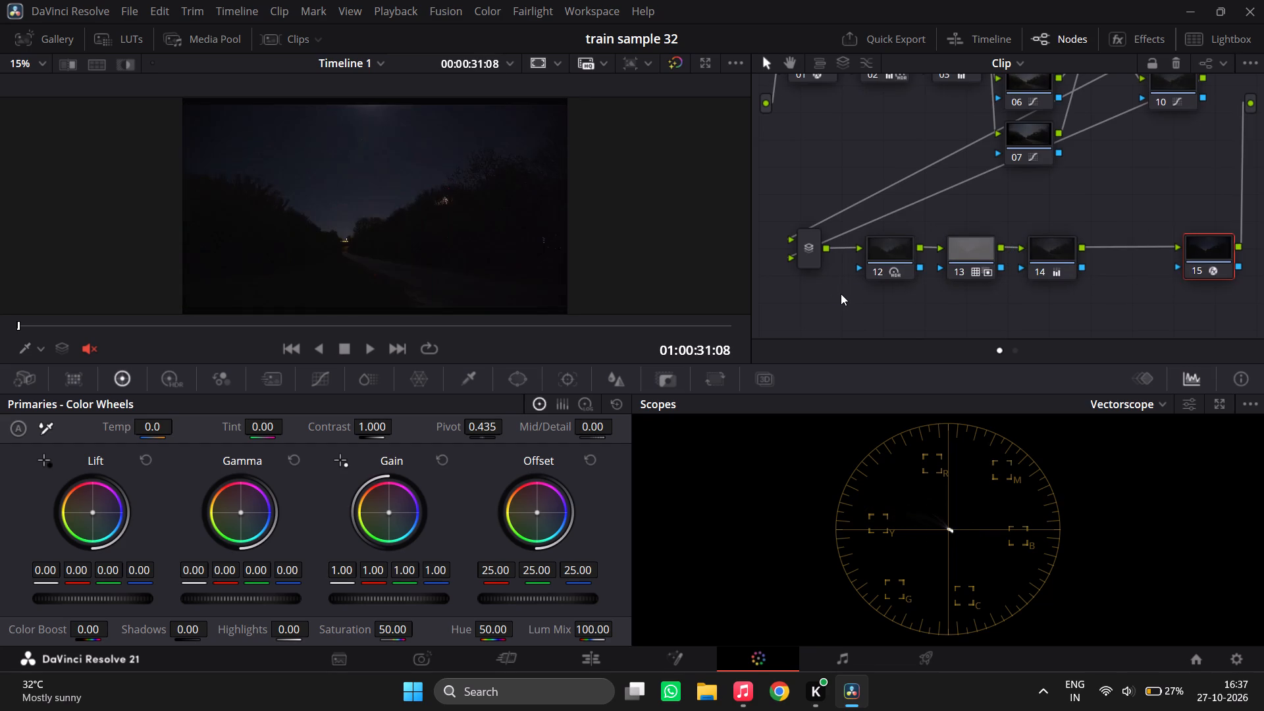
key(Up)
key(Up)
key(Up)
key(Down)
key(Down)
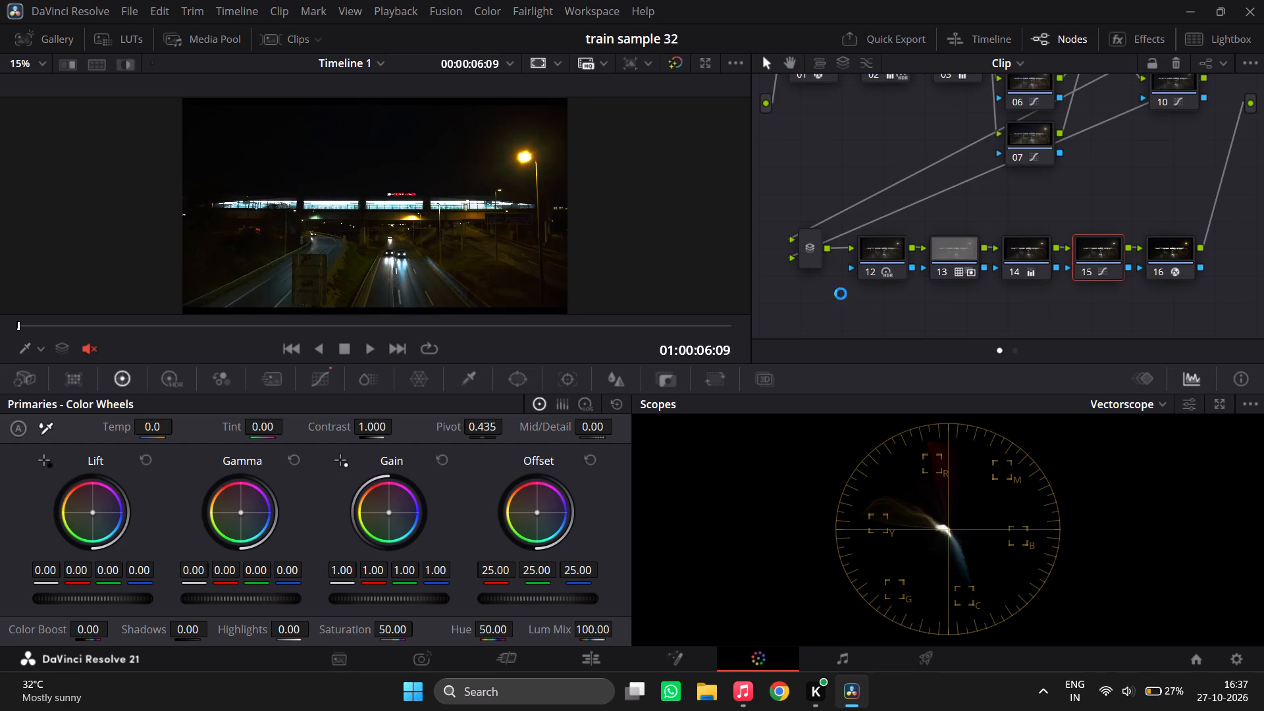
key(Down)
key(Down)
key(Down)
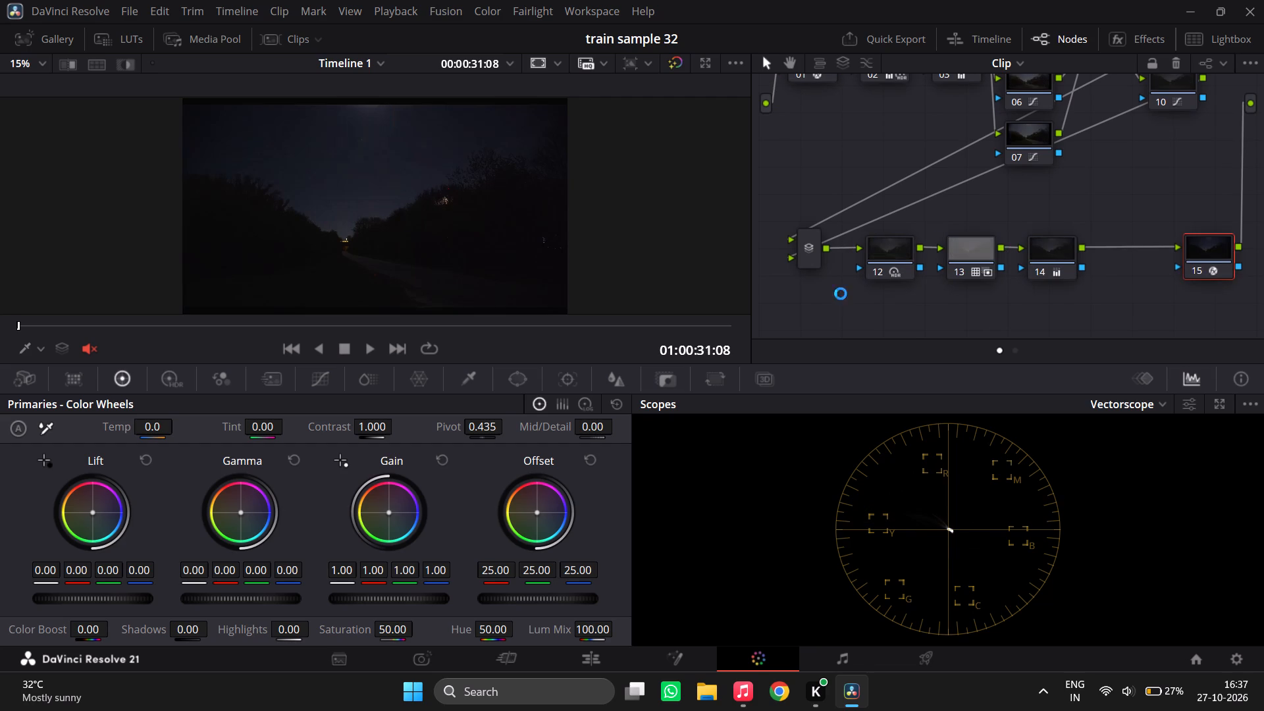
key(Down)
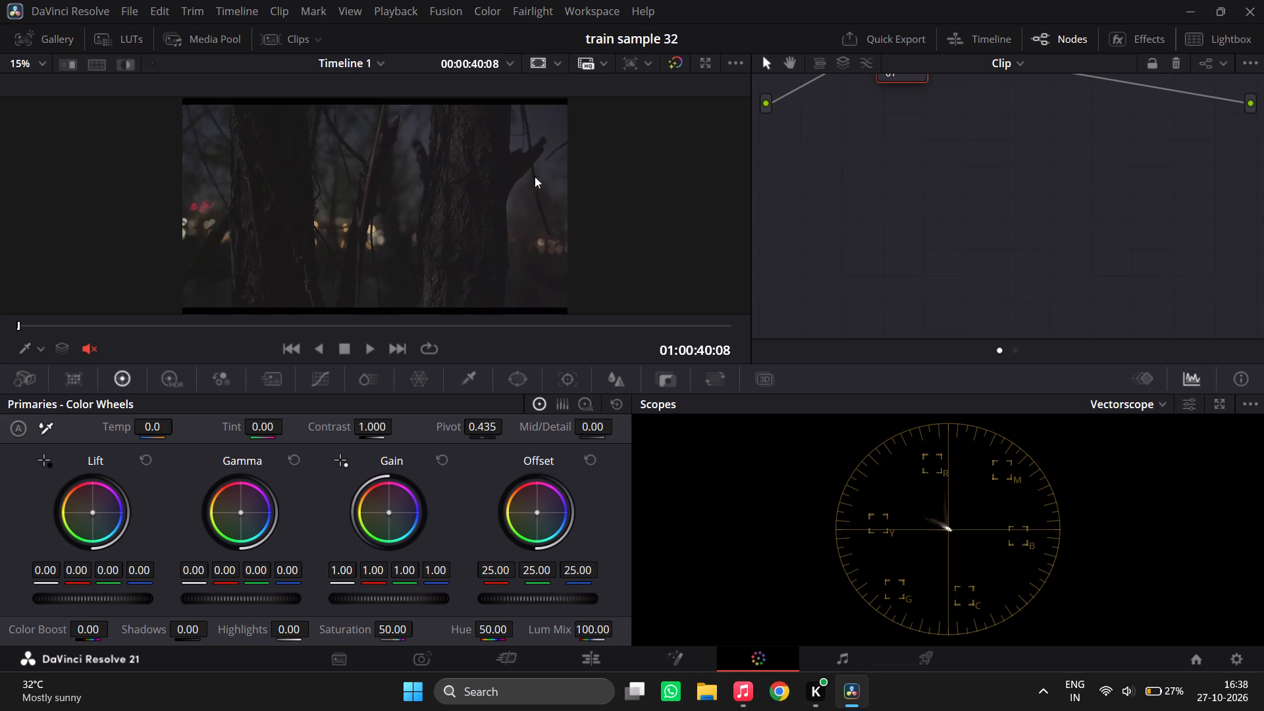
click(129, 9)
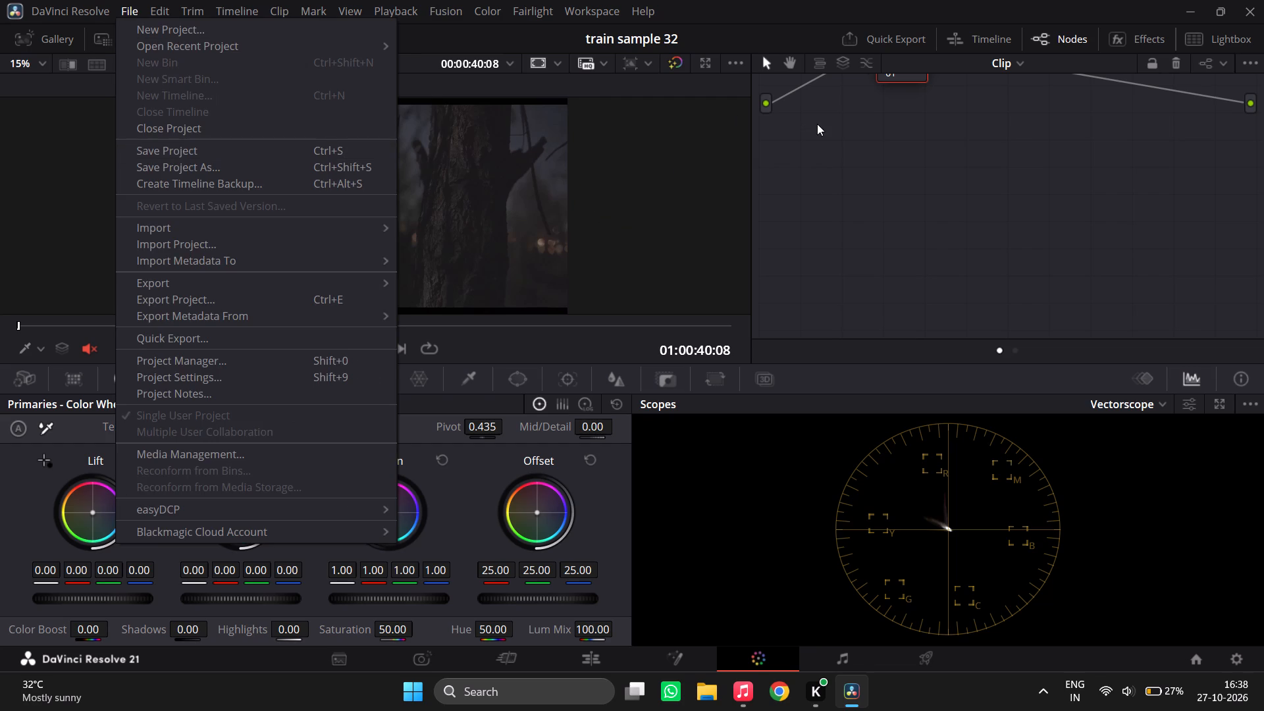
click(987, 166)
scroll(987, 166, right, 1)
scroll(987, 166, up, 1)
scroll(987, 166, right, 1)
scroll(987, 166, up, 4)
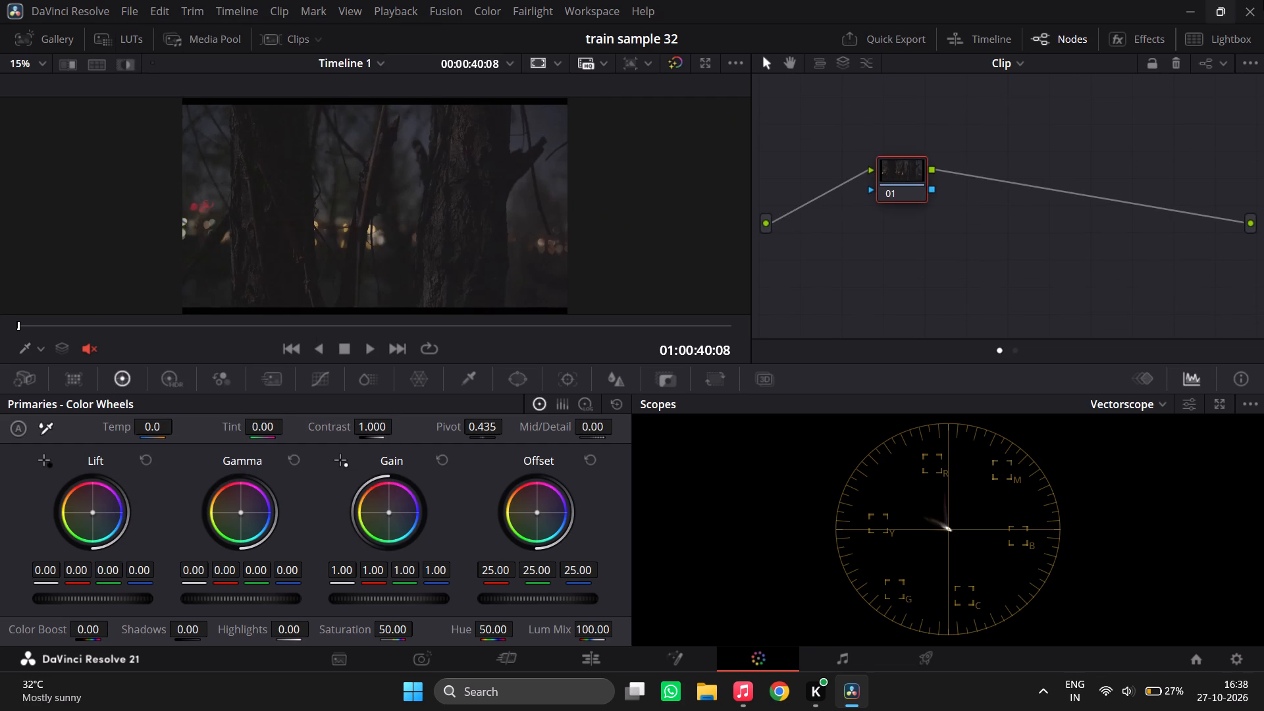
Close DaVinci Resolve.
click(1263, 0)
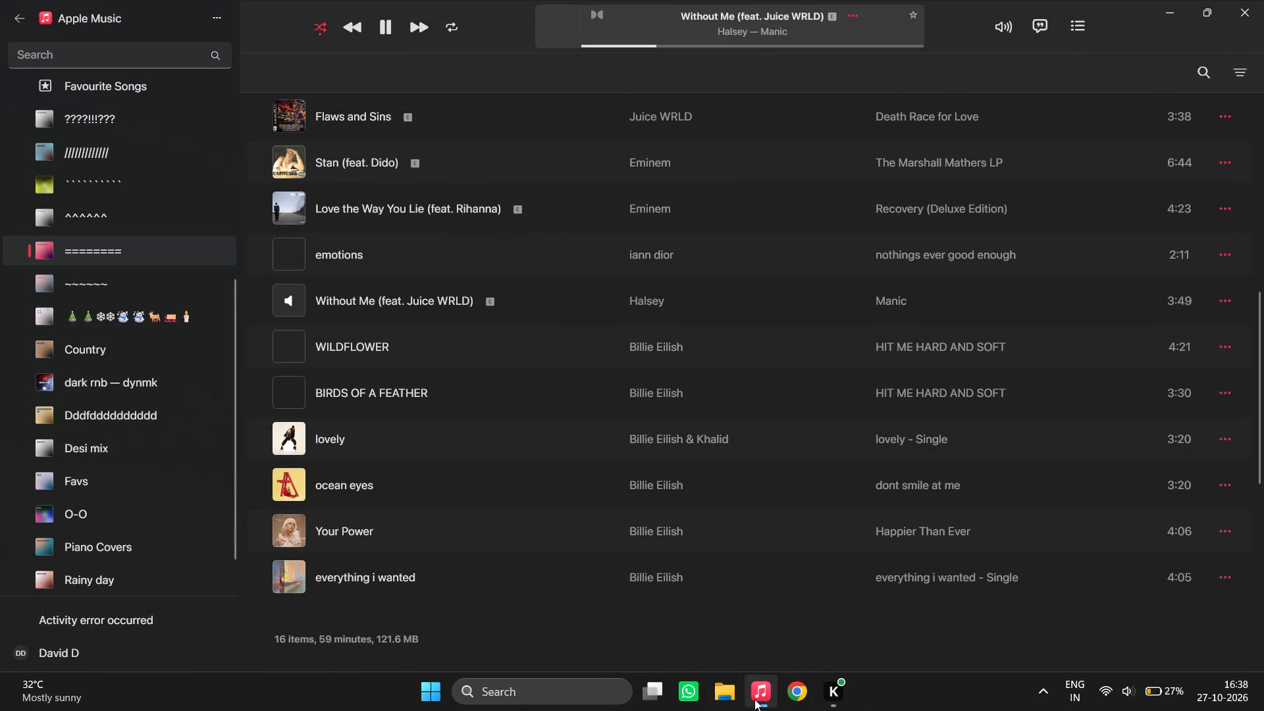
Open the workbook Book2.xlsx from the Documents folder in File Explorer.
click(718, 704)
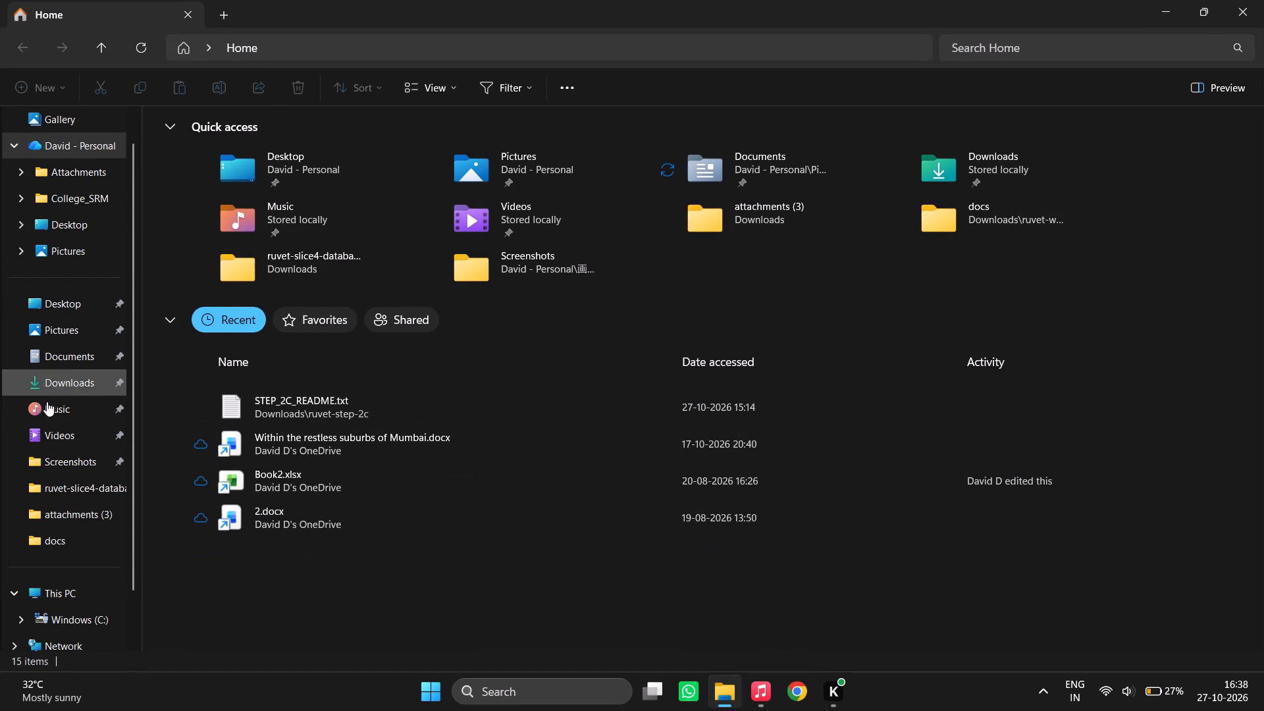
click(51, 390)
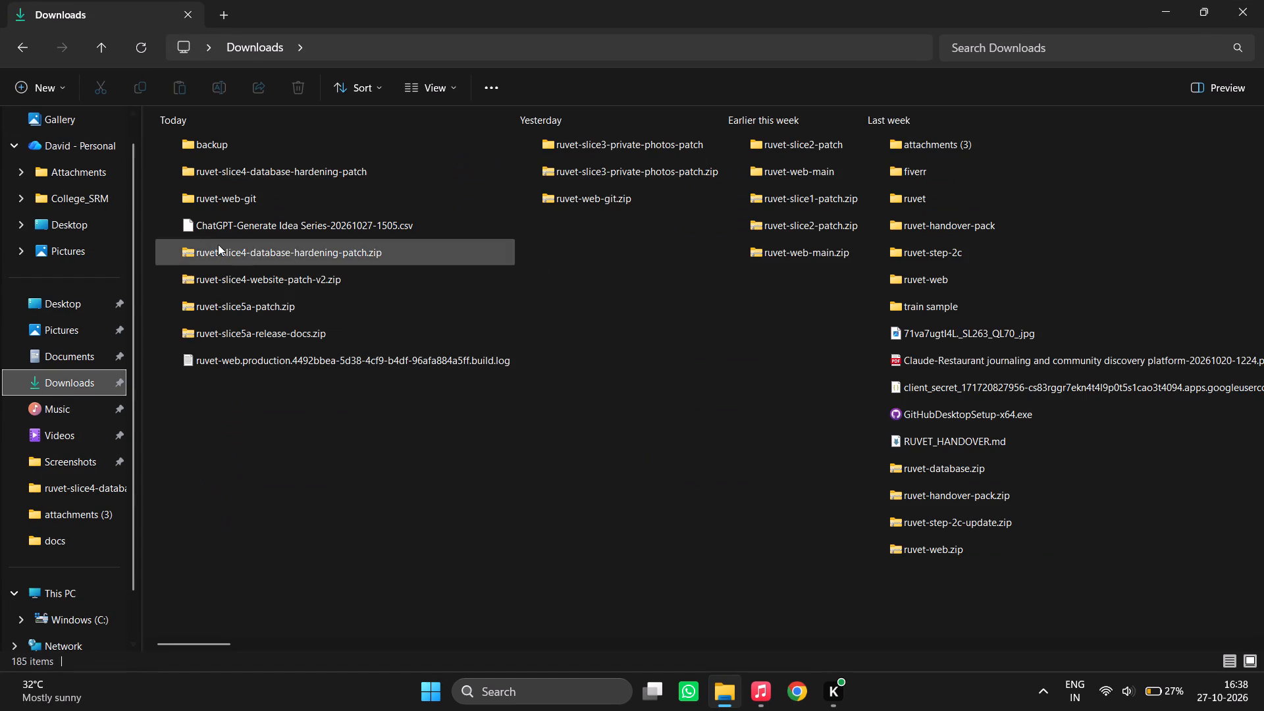
click(86, 359)
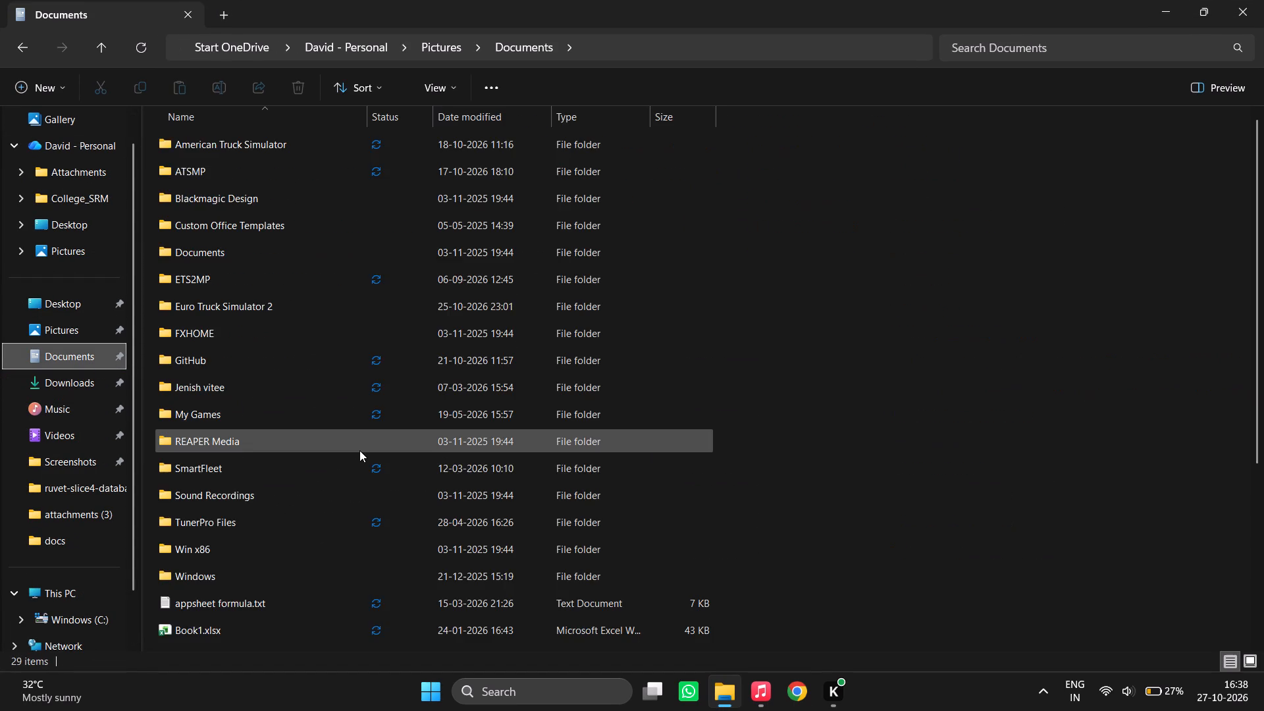
scroll(359, 450, down, 1)
double_click(283, 481)
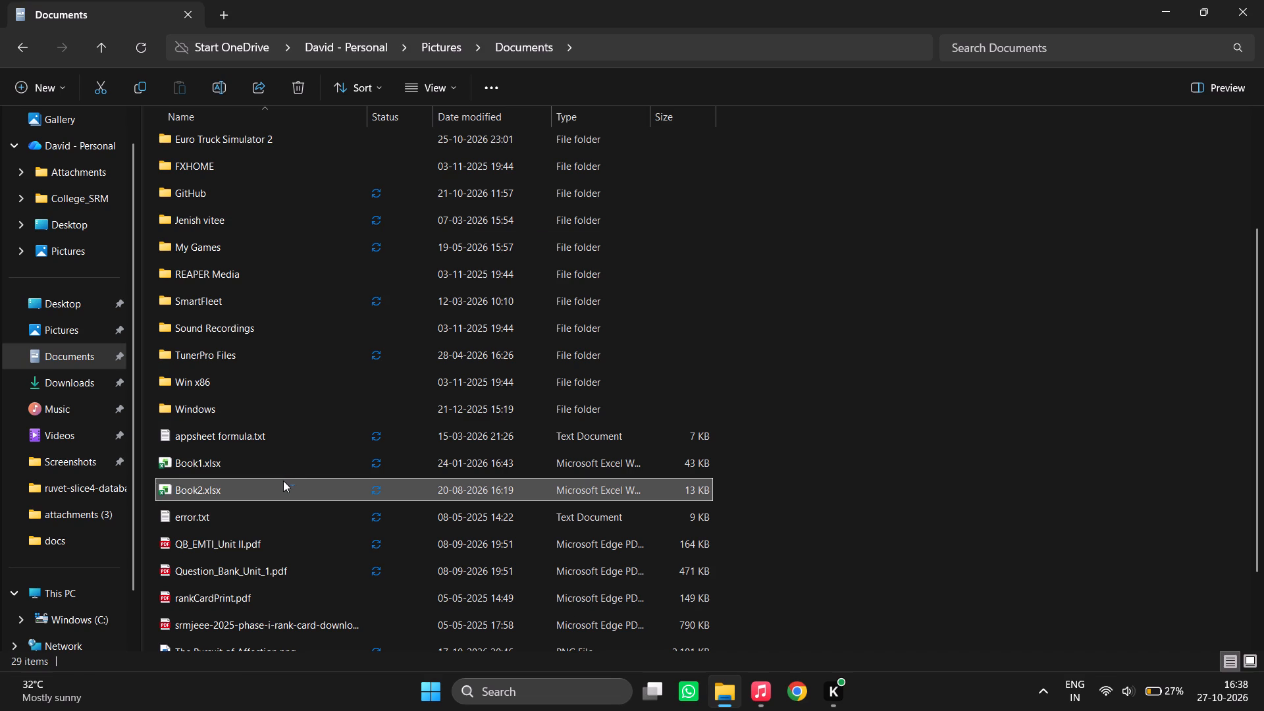
Look through the recent expense entries on Sheet1 and select the first empty date cell below them, A76.
scroll(764, 423, up, 1)
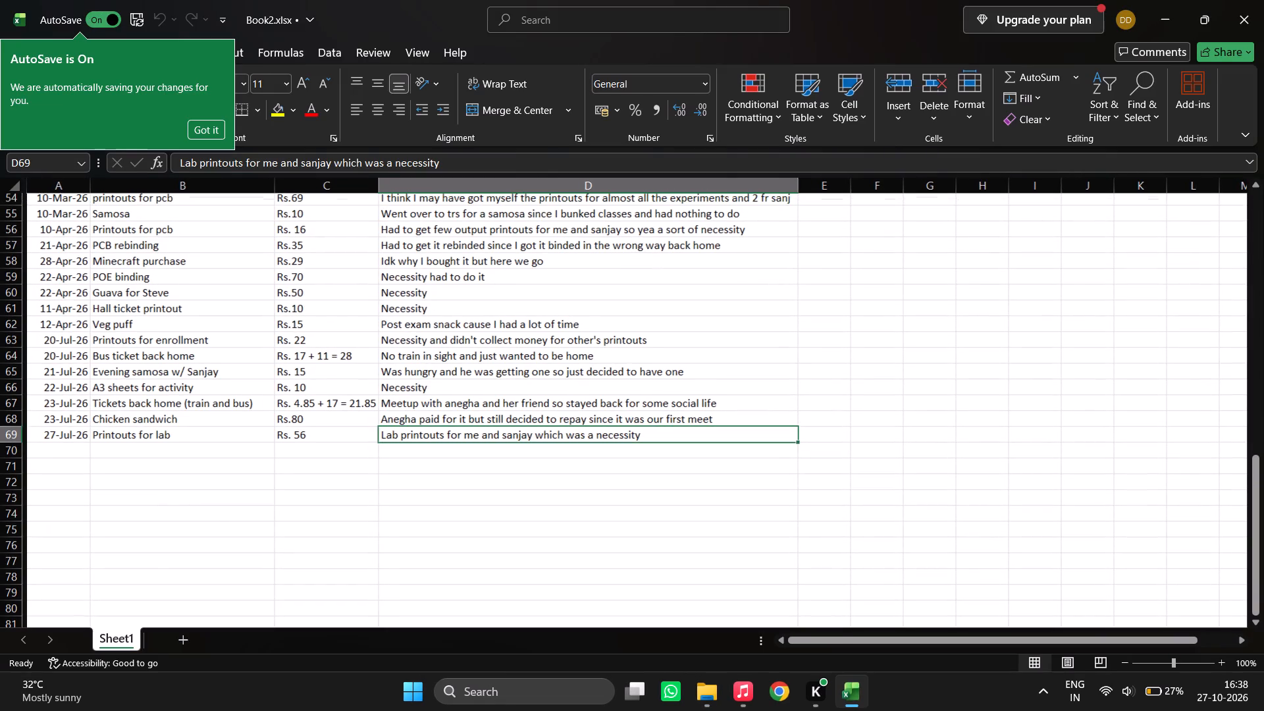
scroll(764, 423, up, 2)
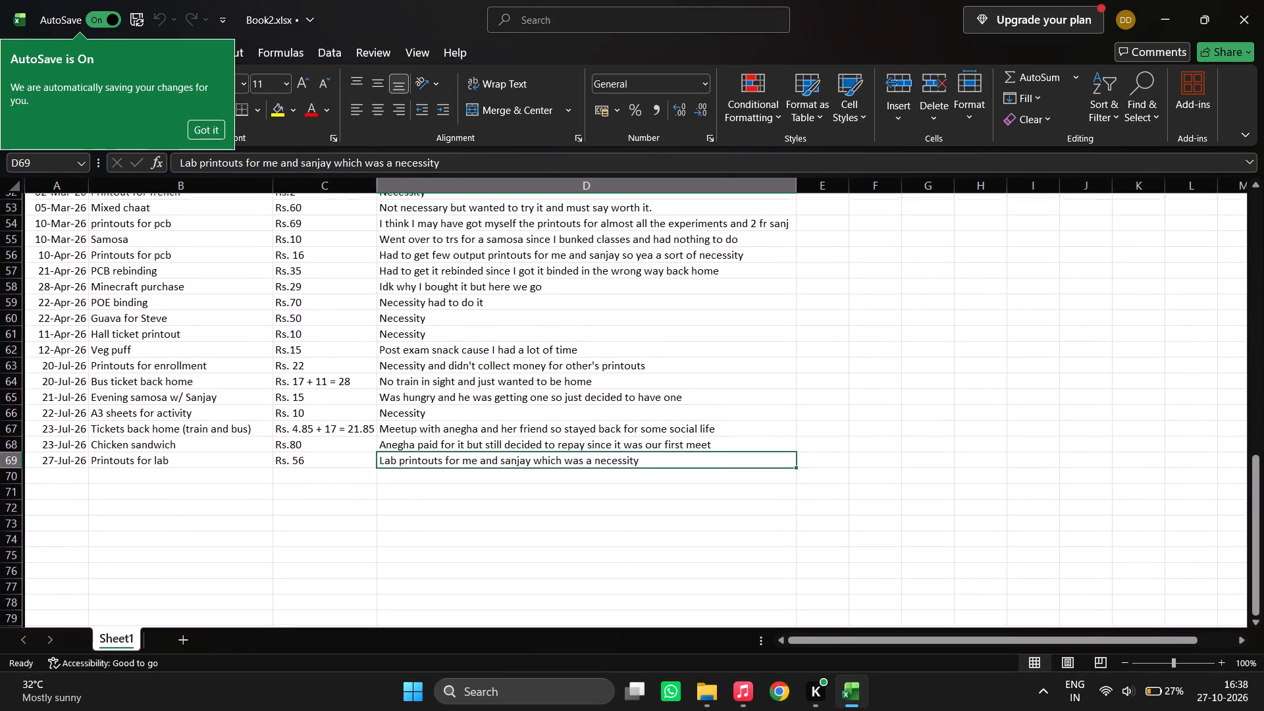
scroll(764, 423, up, 4)
scroll(765, 413, down, 5)
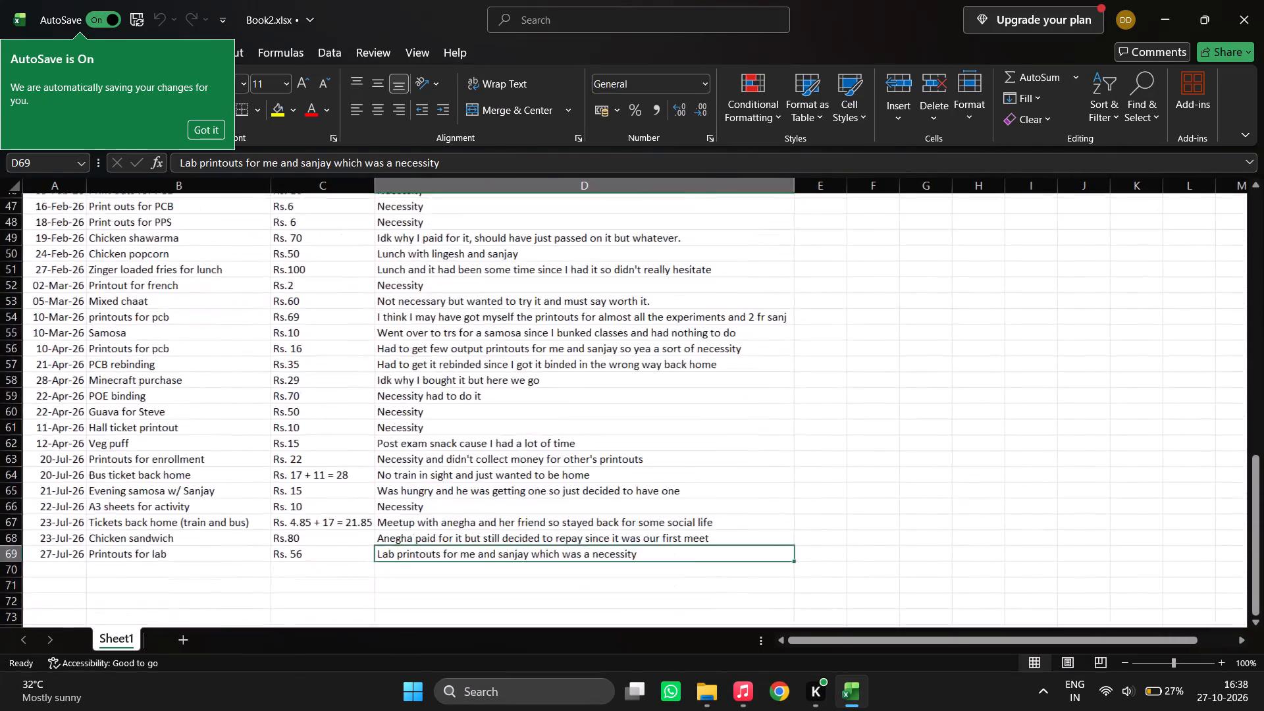
scroll(765, 413, down, 1)
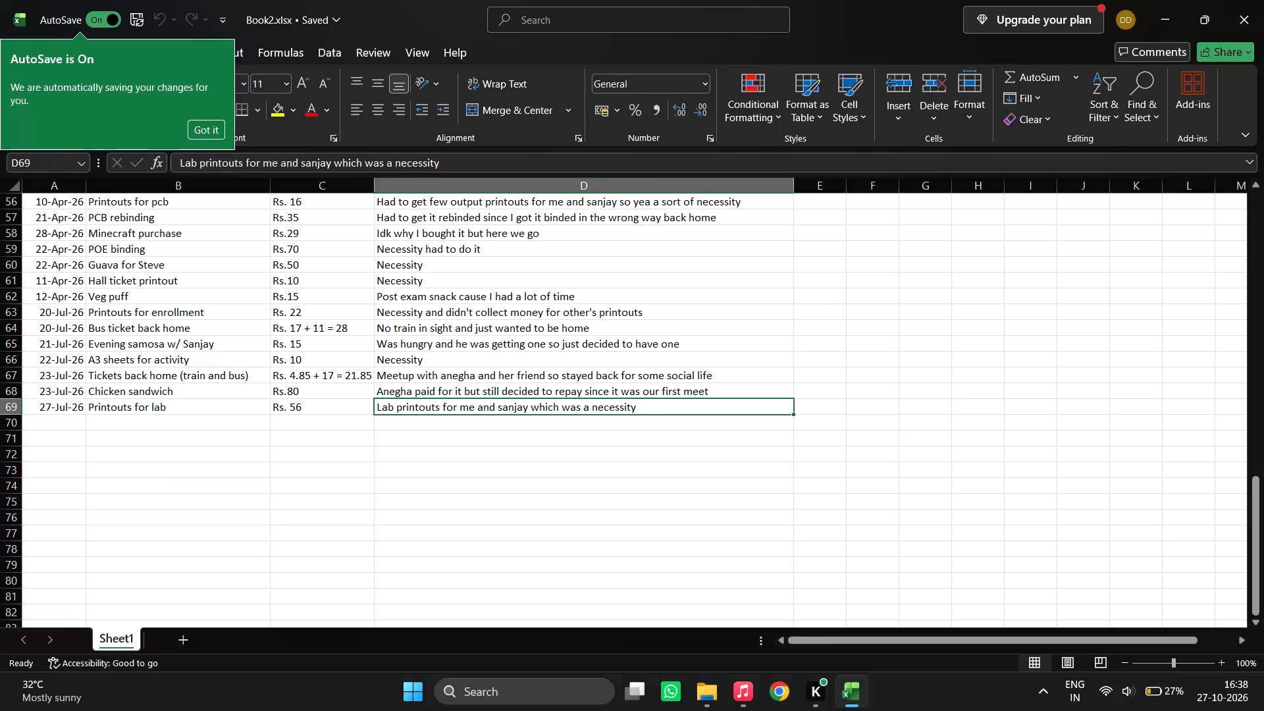
click(67, 428)
click(61, 515)
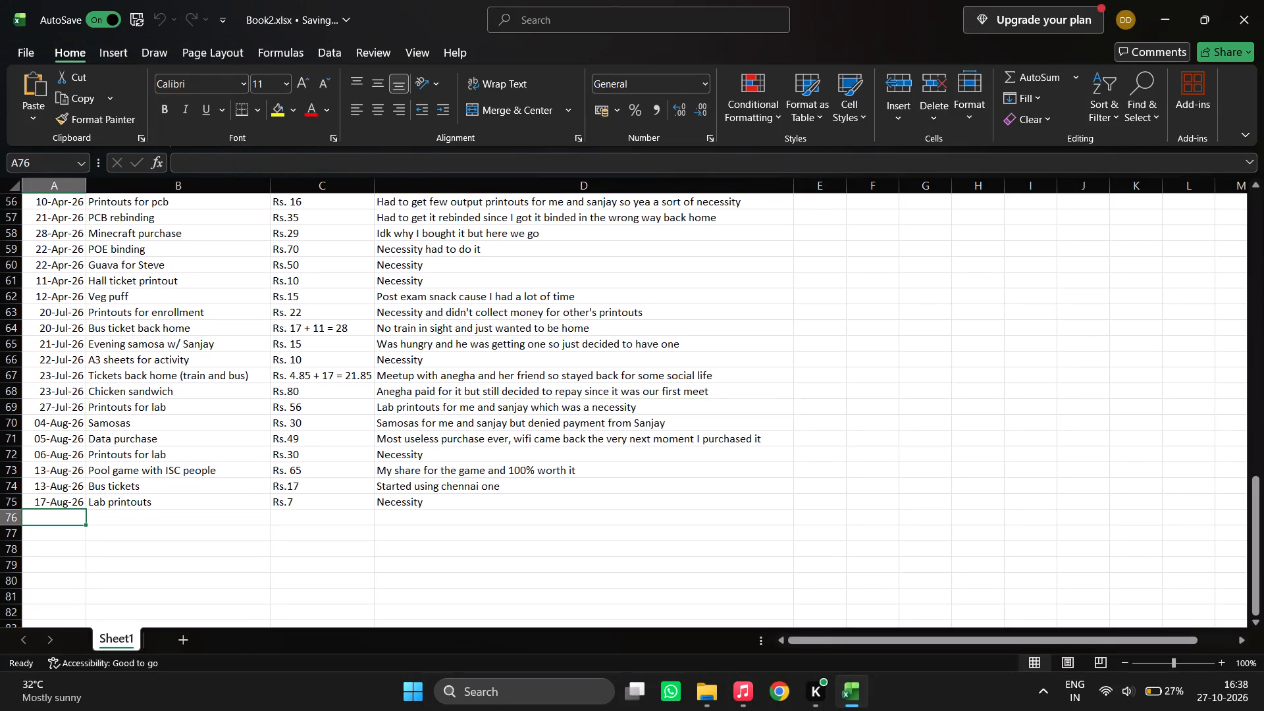
scroll(61, 515, down, 1)
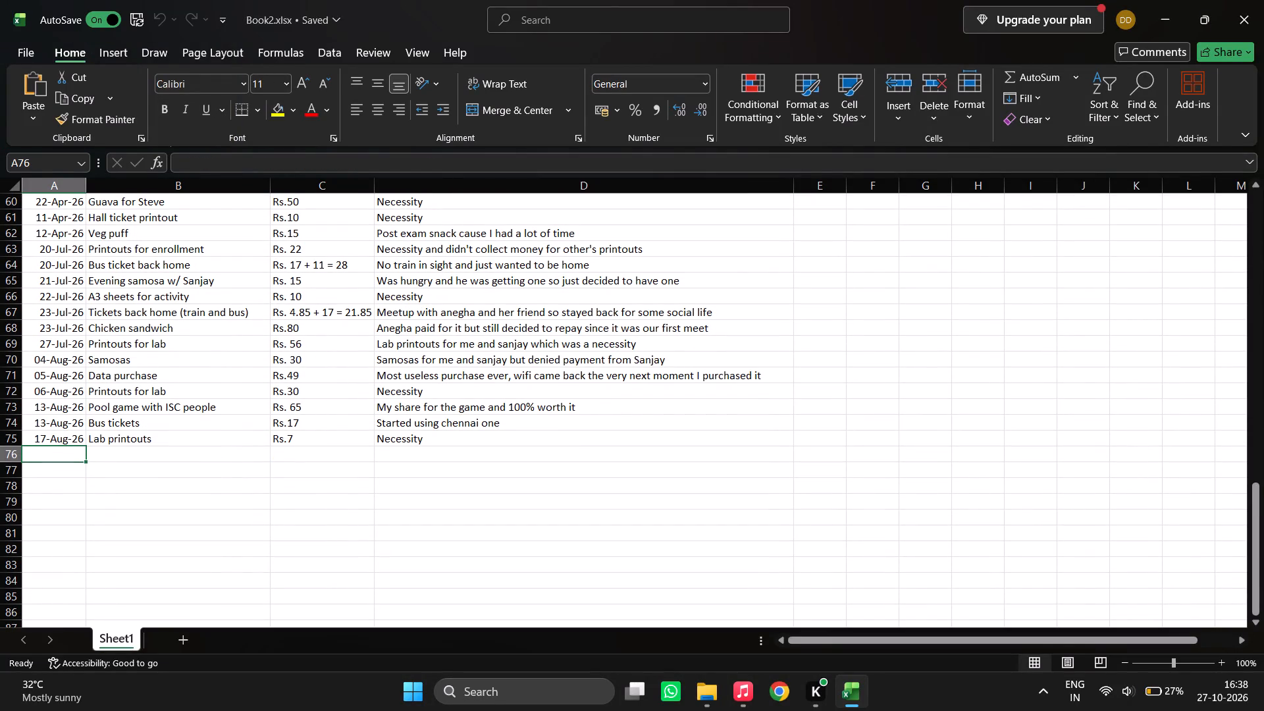
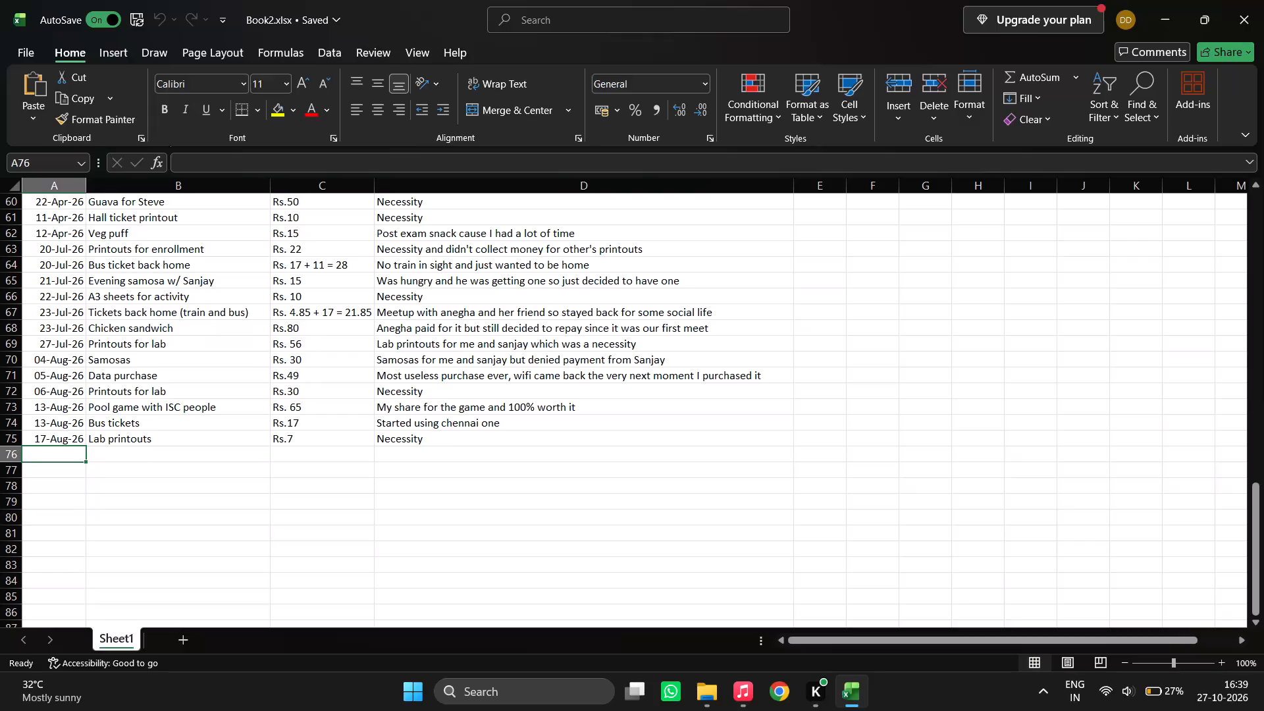
Enter the date 23-Aug in cell A76, the first empty row below the expense entries.
text(23-Aug)
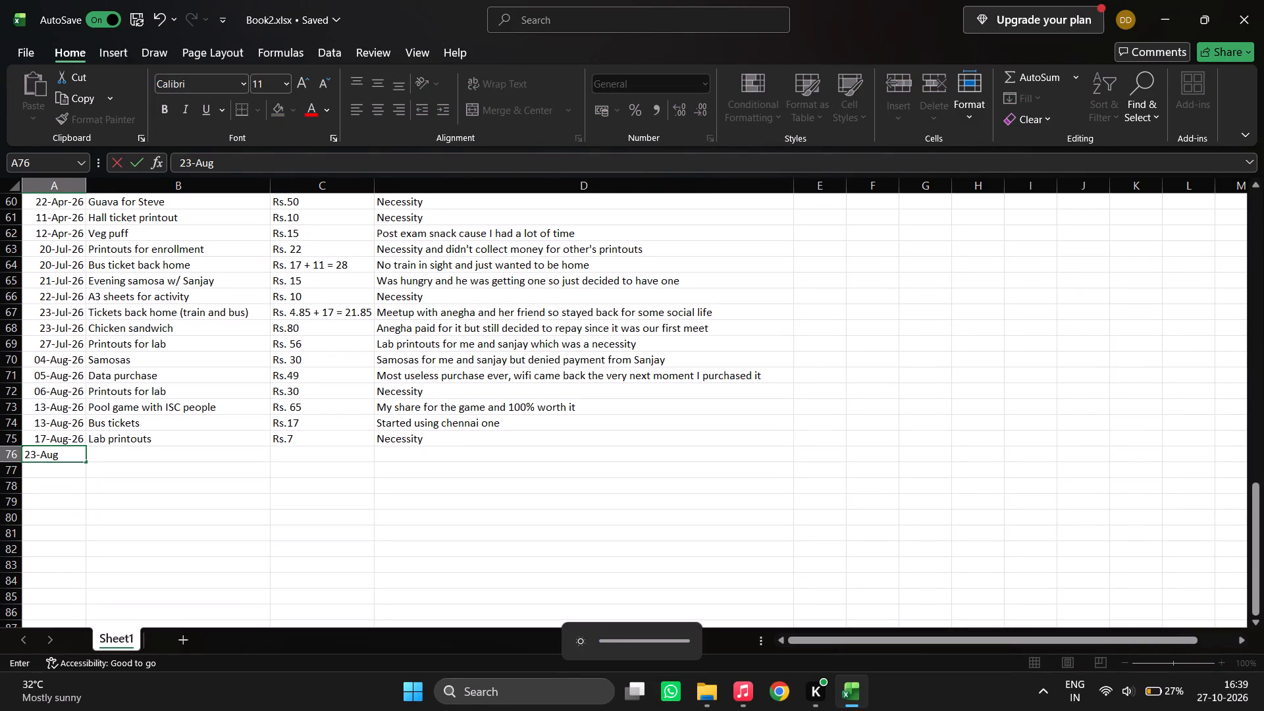